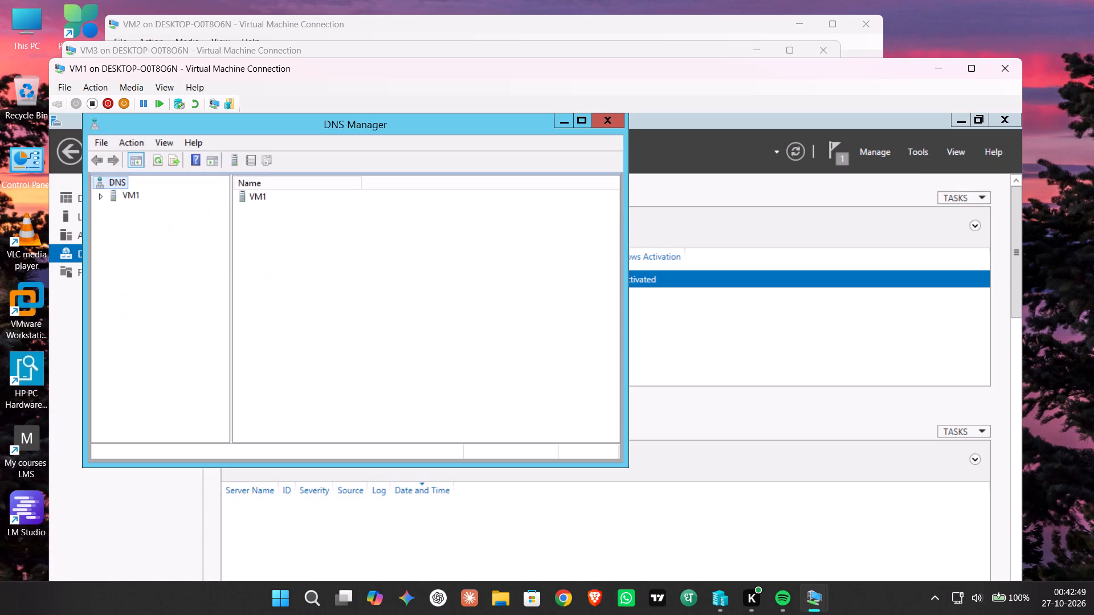
Switch to the Bing Wallpaper app and show its wallpaper library.
left_click(1053, 2)
type("bi")
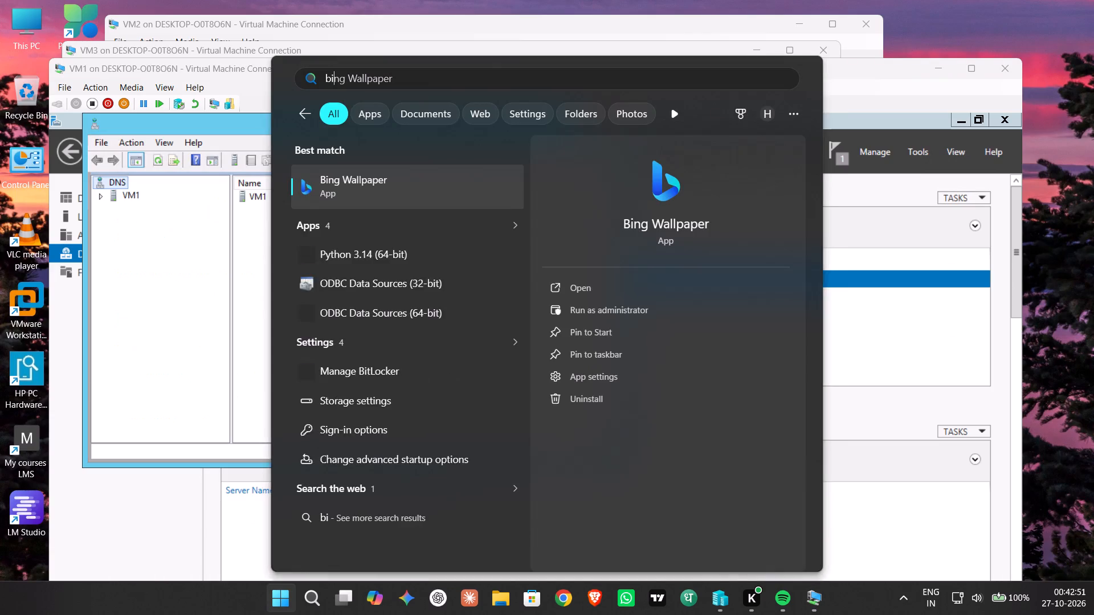
key("Return")
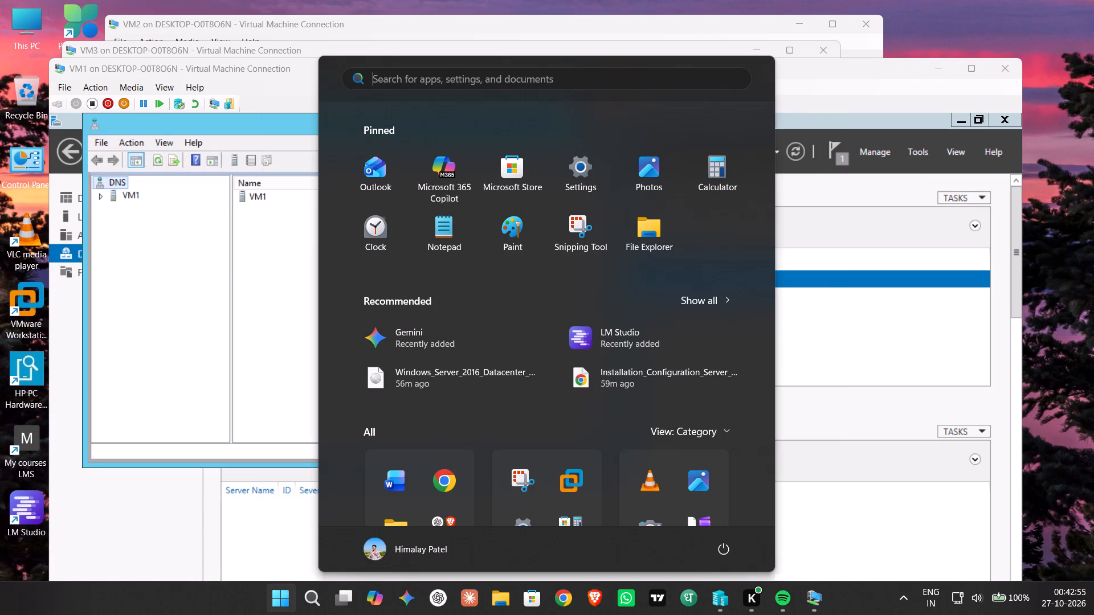
key("b")
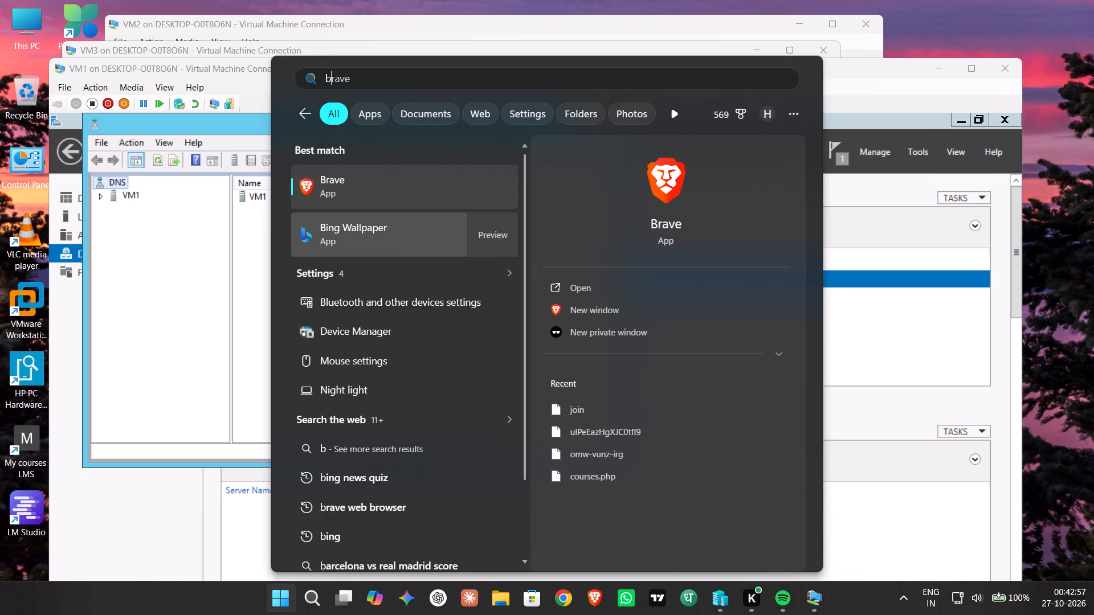
left_click(385, 229)
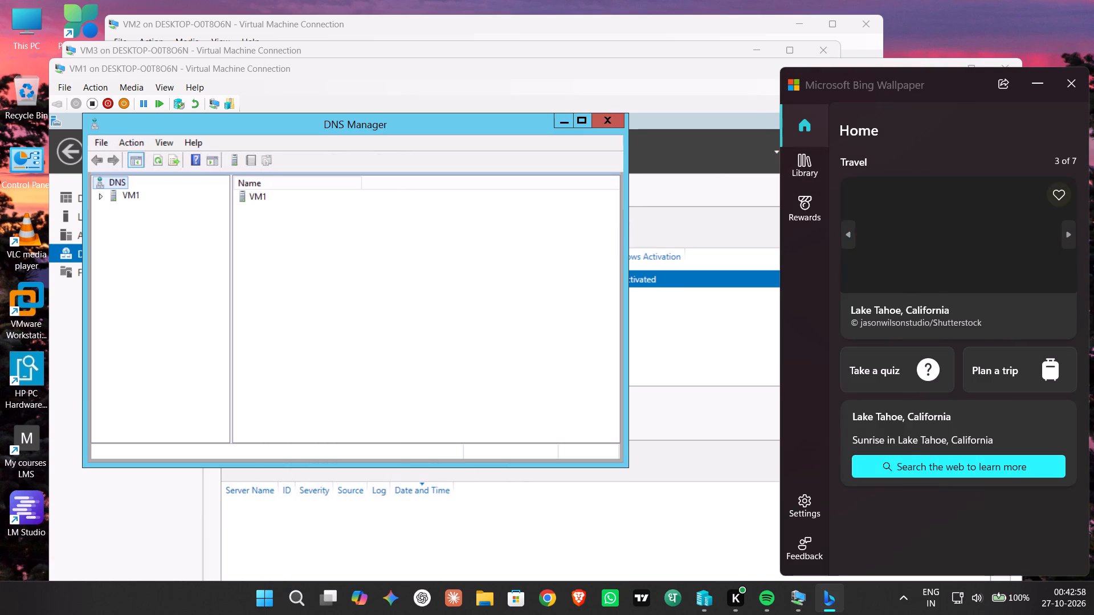
left_click(802, 170)
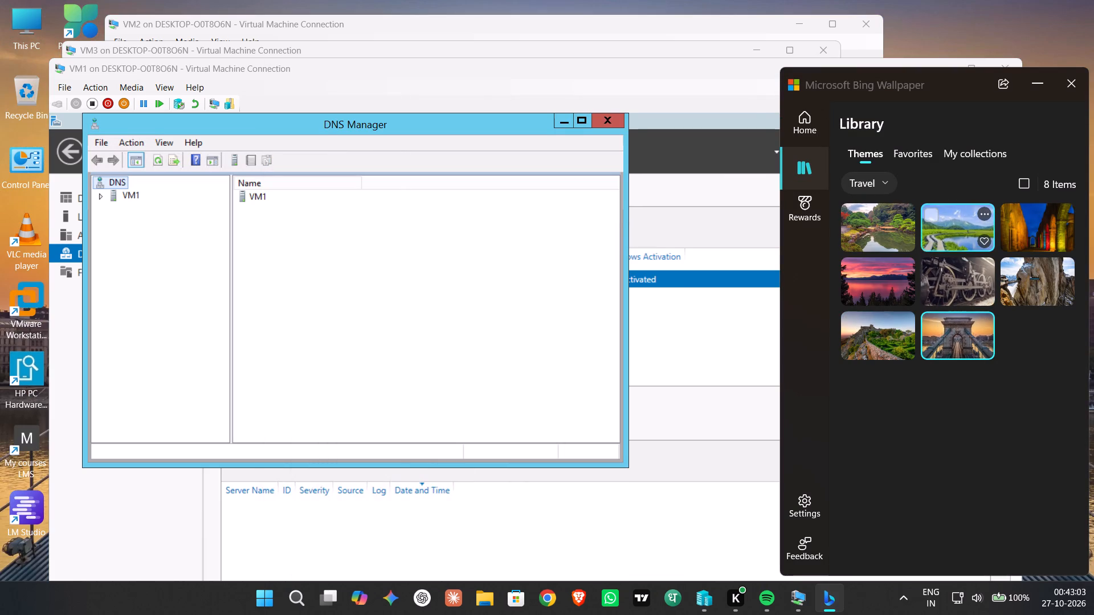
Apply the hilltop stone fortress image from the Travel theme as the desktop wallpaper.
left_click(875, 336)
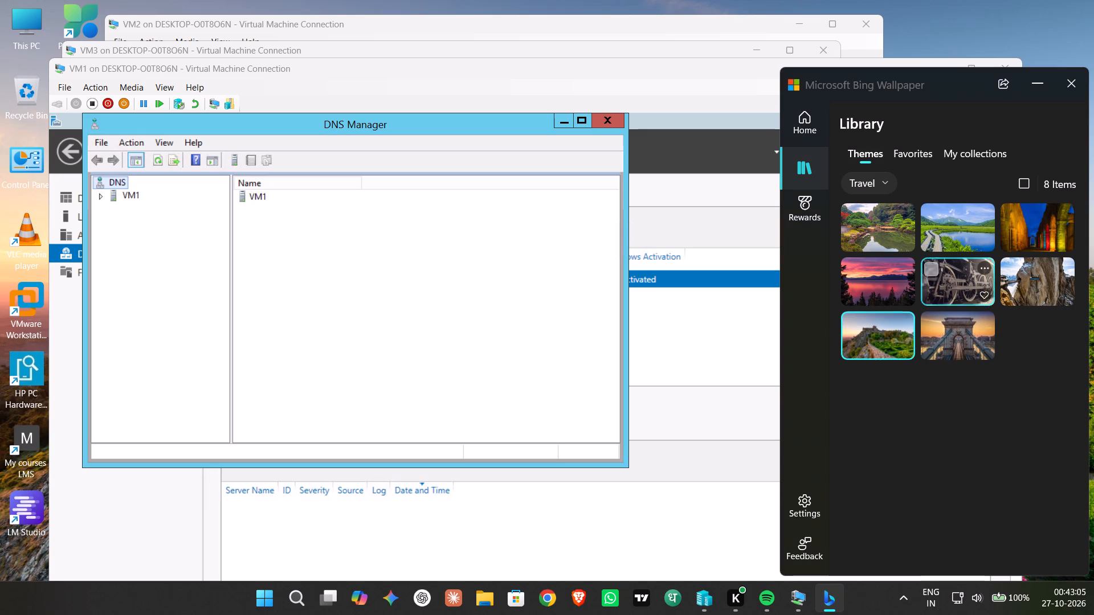
Switch the wallpaper library to the Bing theme and set the autumn waterfall image as the desktop background.
left_click(874, 184)
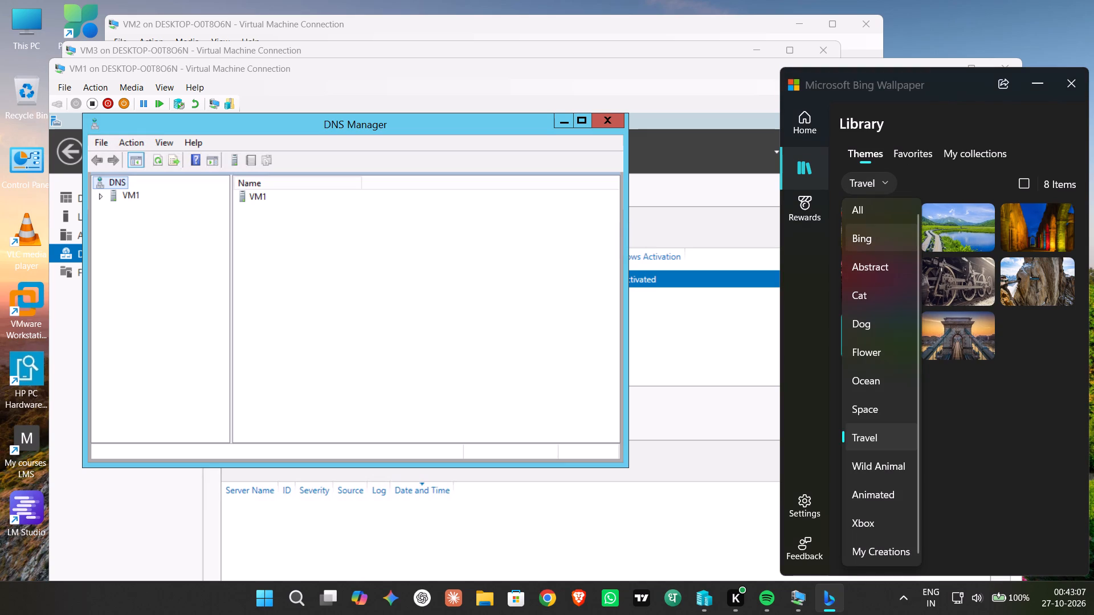
left_click(881, 239)
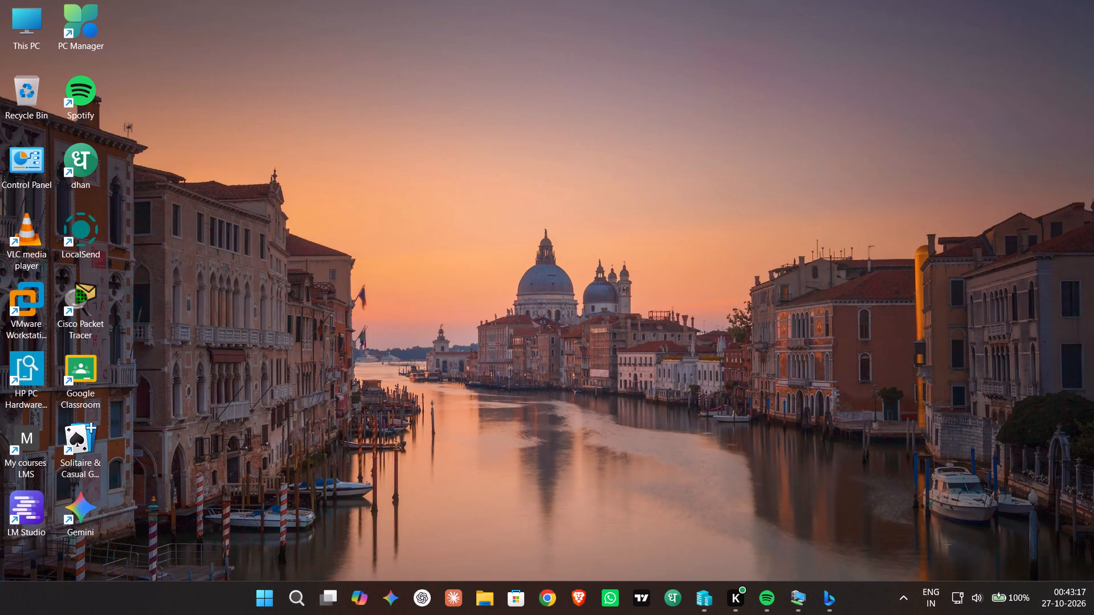
left_click(827, 613)
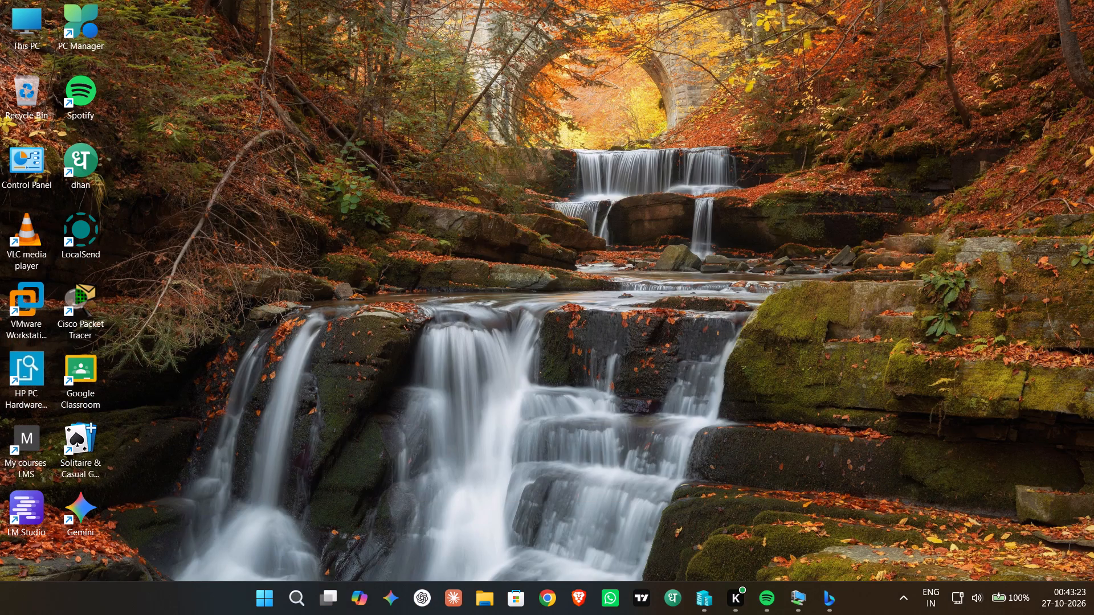
left_click(836, 600)
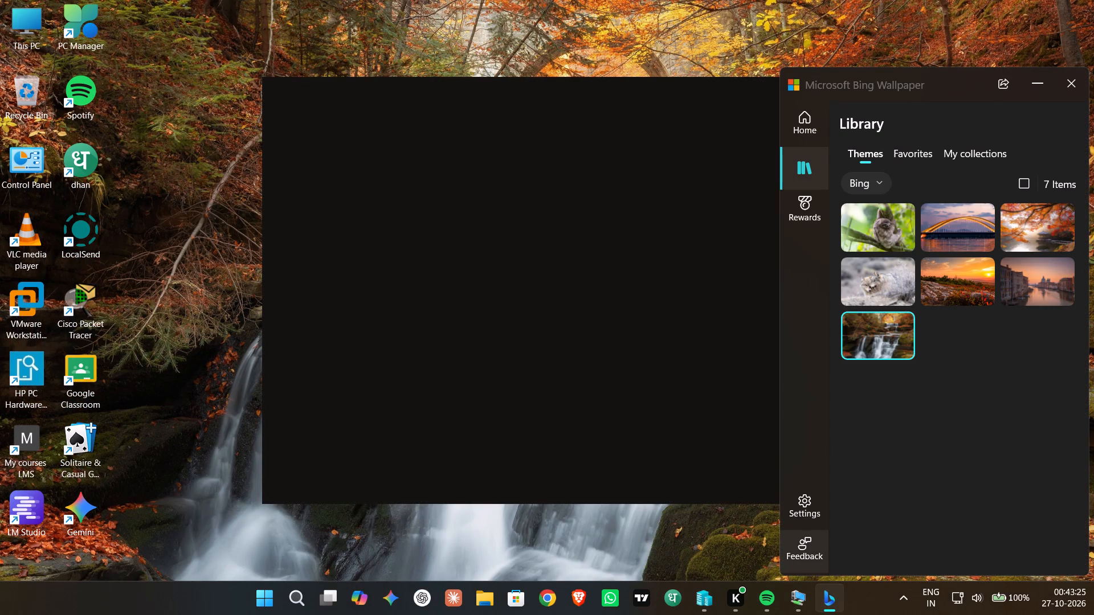
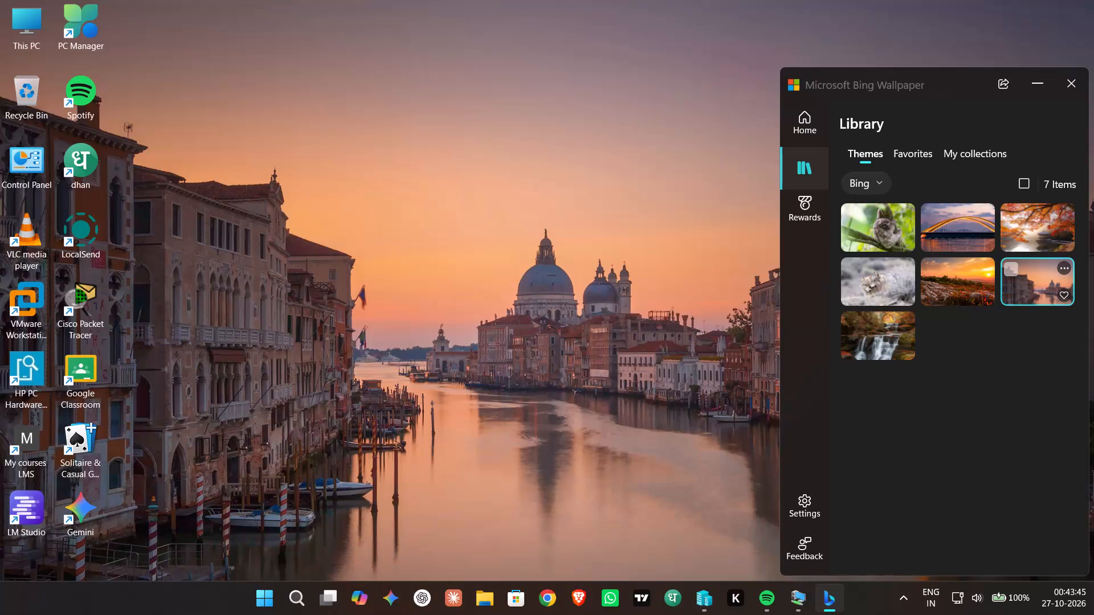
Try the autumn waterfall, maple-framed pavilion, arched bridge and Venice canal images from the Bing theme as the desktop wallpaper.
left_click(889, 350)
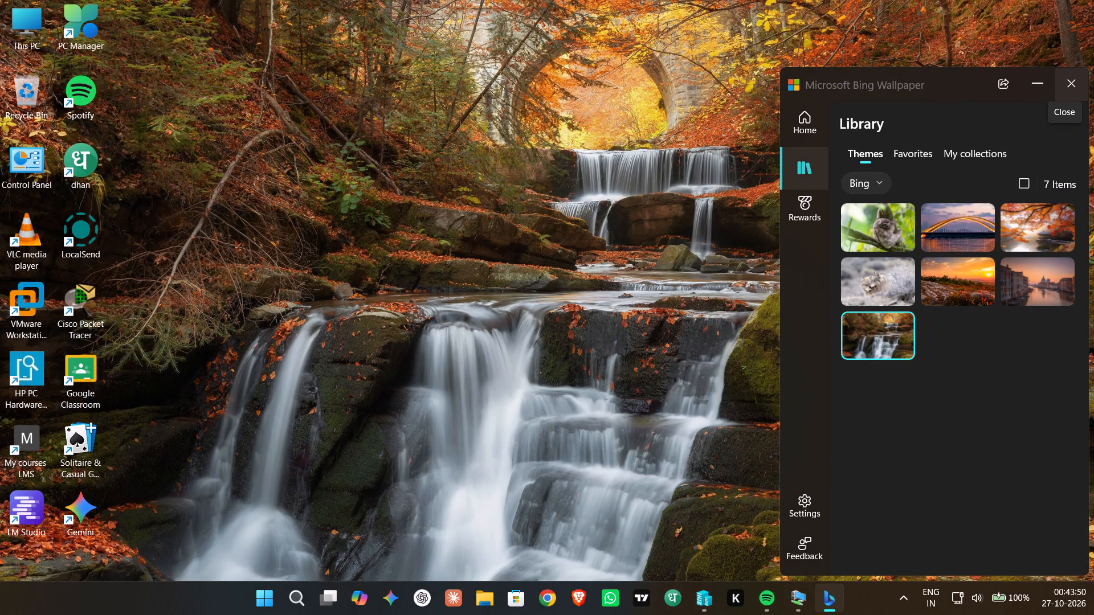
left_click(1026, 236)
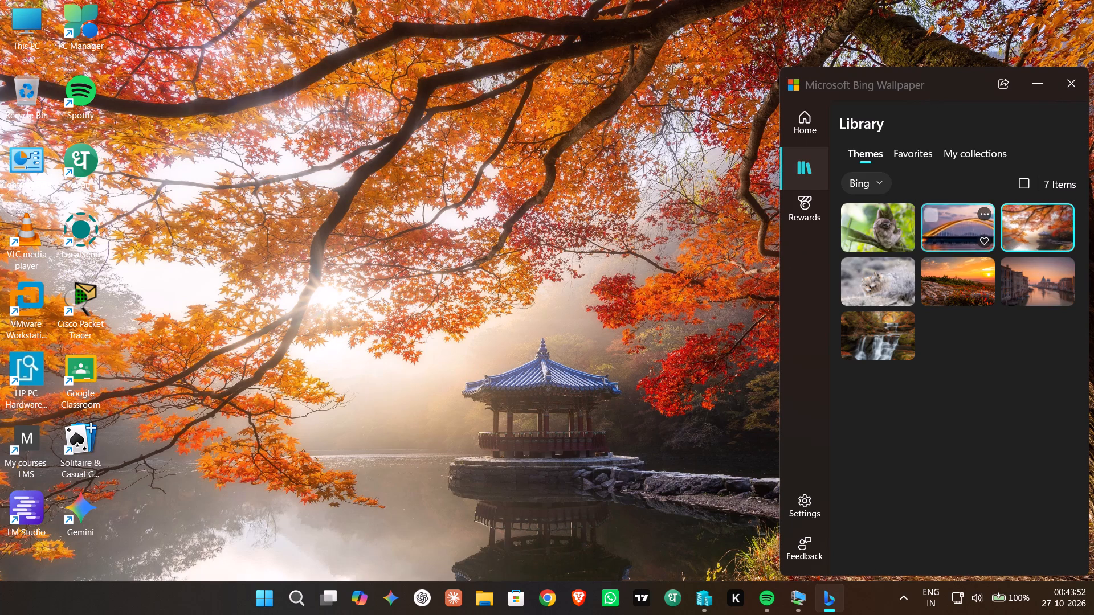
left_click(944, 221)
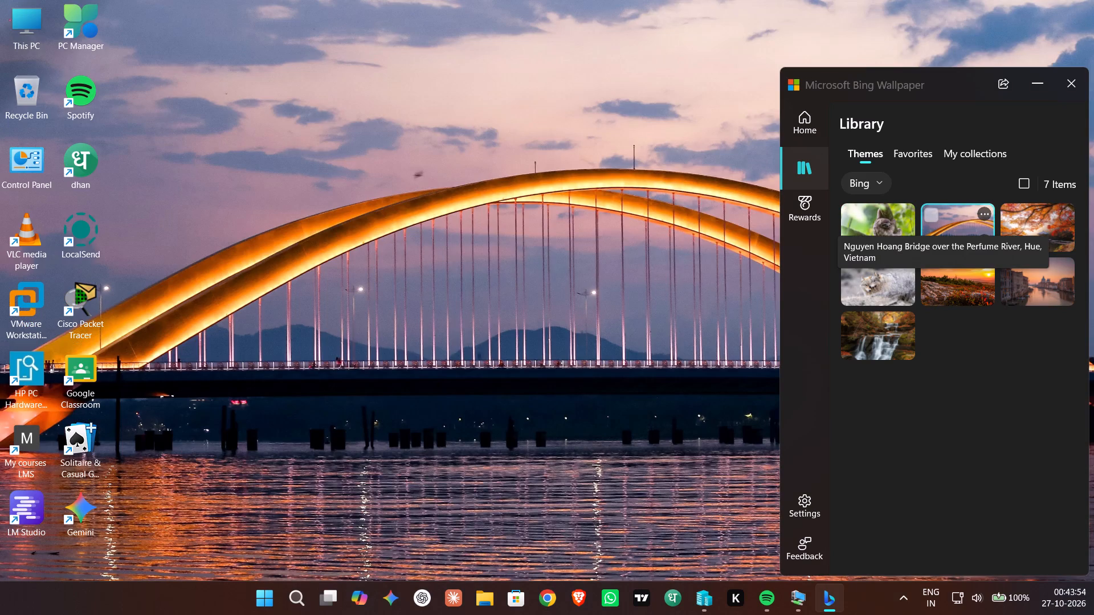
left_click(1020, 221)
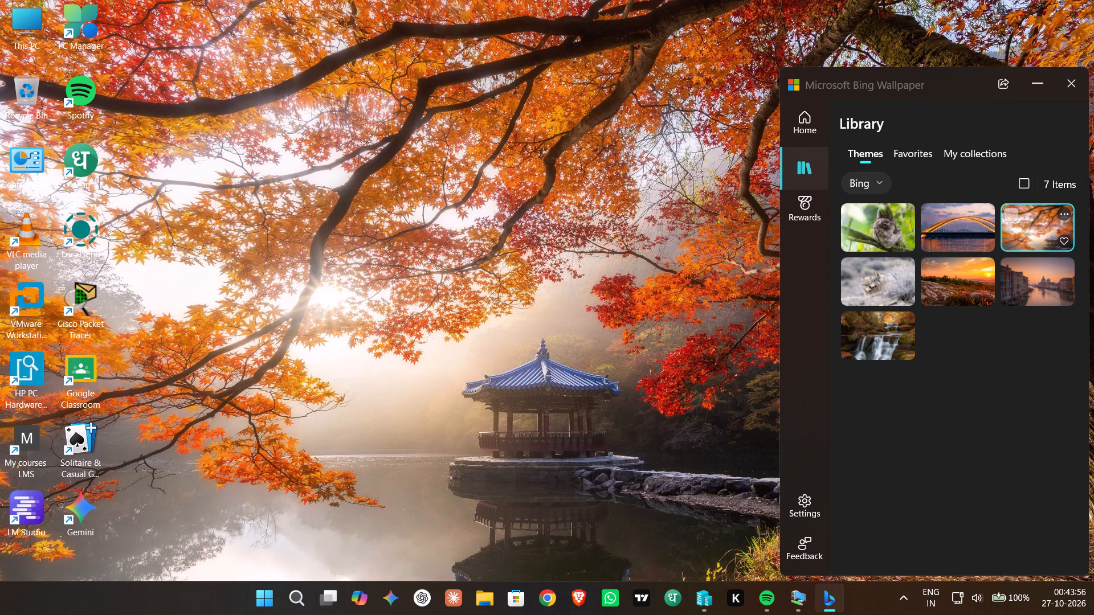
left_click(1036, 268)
Set the sunset over the rocky, shrub-covered hillside as the desktop wallpaper and close the Bing Wallpaper window.
left_click(961, 293)
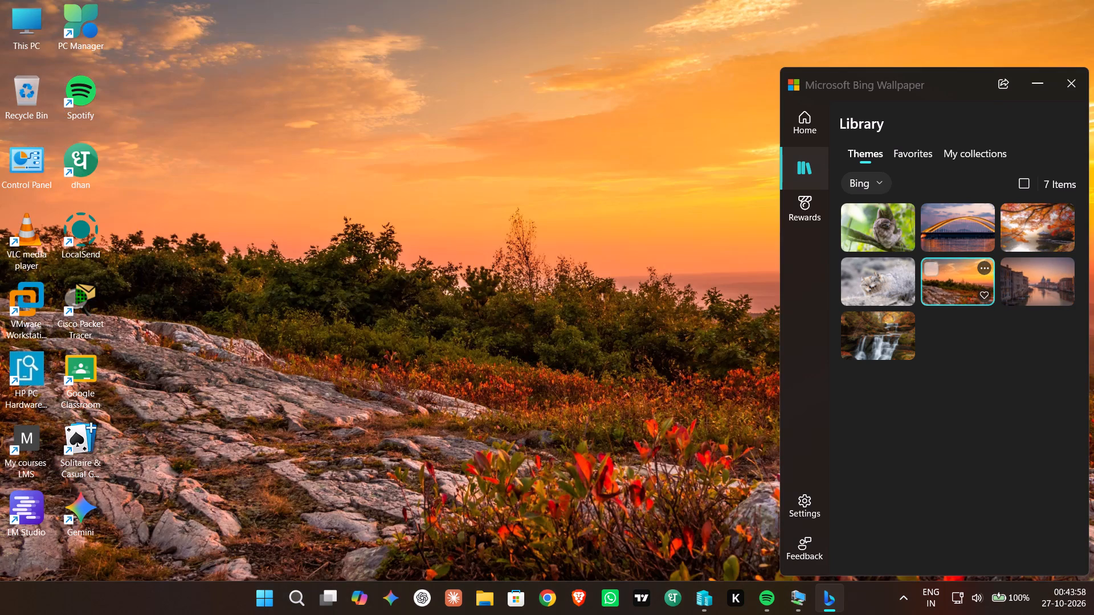
left_click(1066, 87)
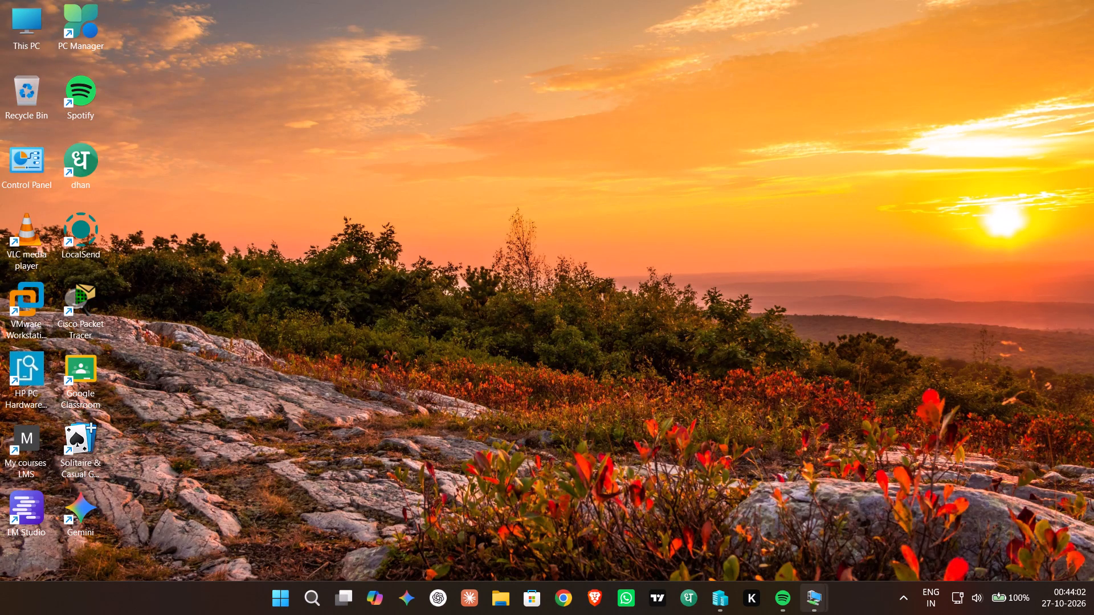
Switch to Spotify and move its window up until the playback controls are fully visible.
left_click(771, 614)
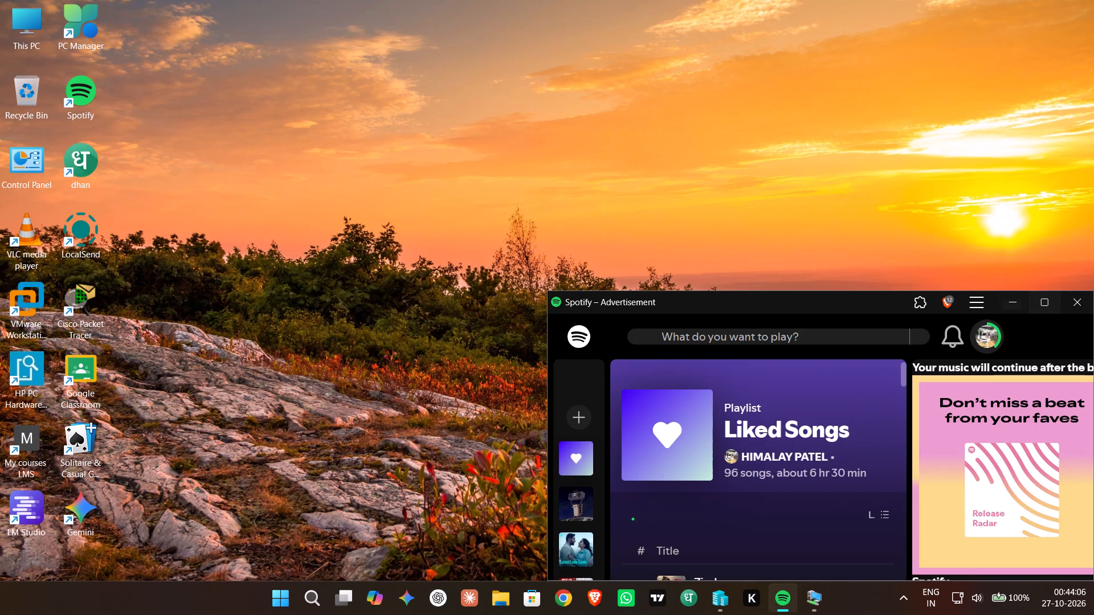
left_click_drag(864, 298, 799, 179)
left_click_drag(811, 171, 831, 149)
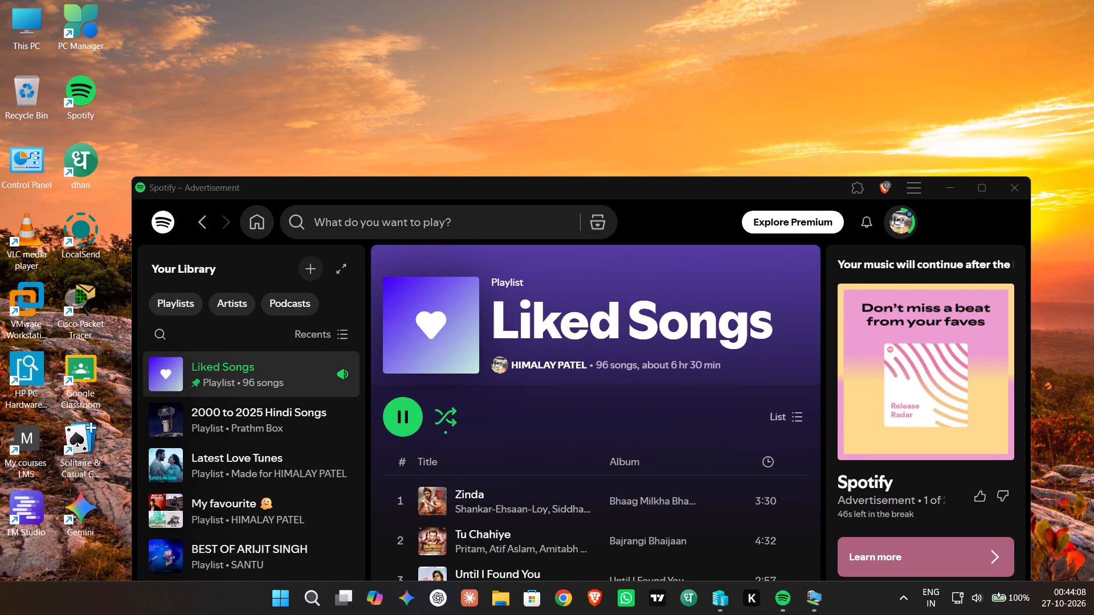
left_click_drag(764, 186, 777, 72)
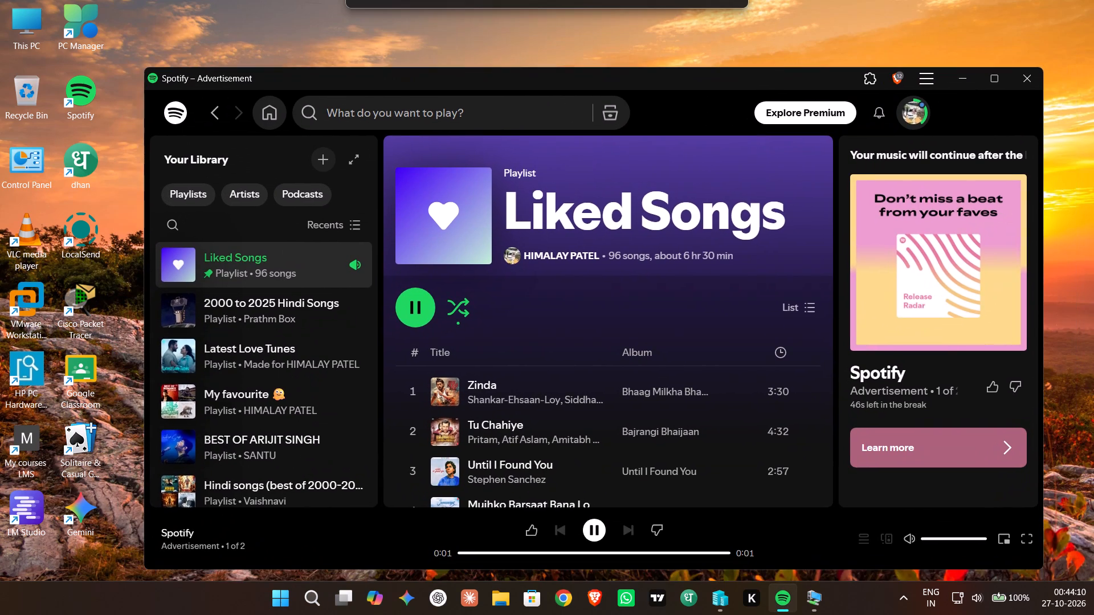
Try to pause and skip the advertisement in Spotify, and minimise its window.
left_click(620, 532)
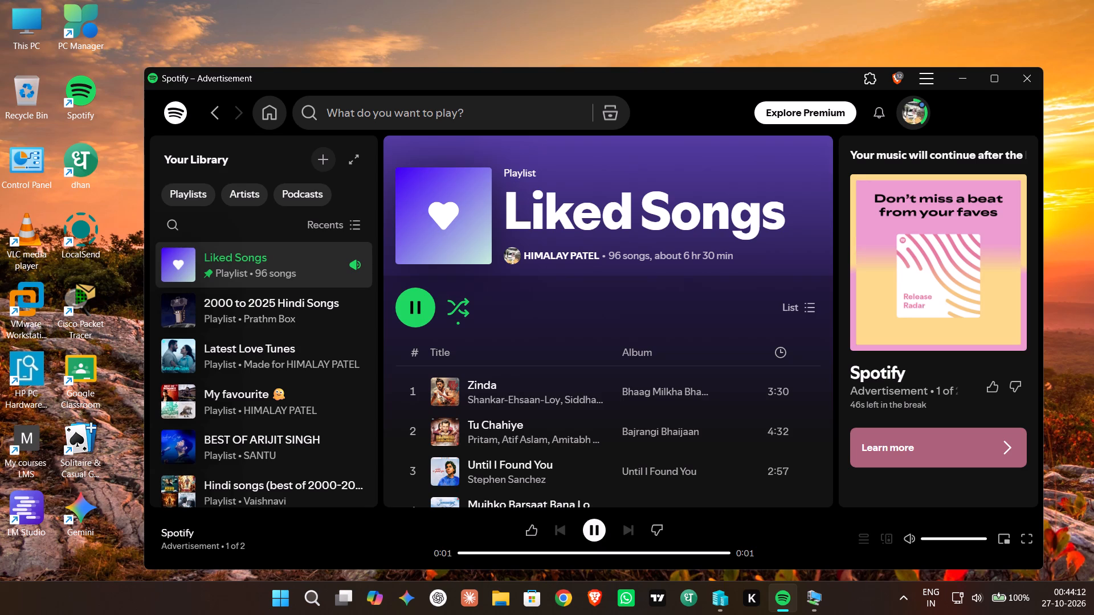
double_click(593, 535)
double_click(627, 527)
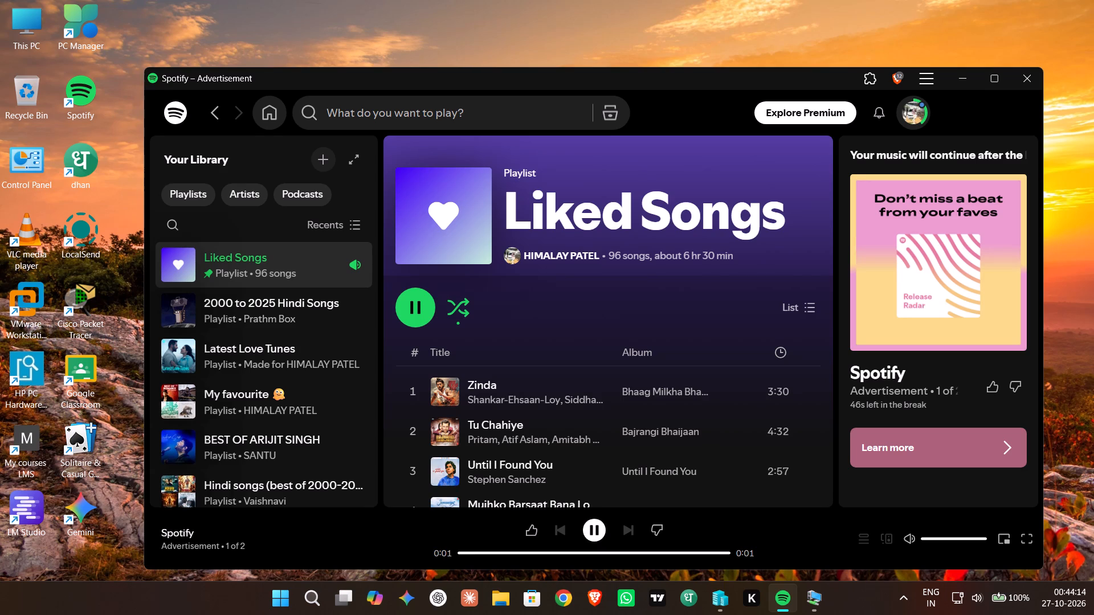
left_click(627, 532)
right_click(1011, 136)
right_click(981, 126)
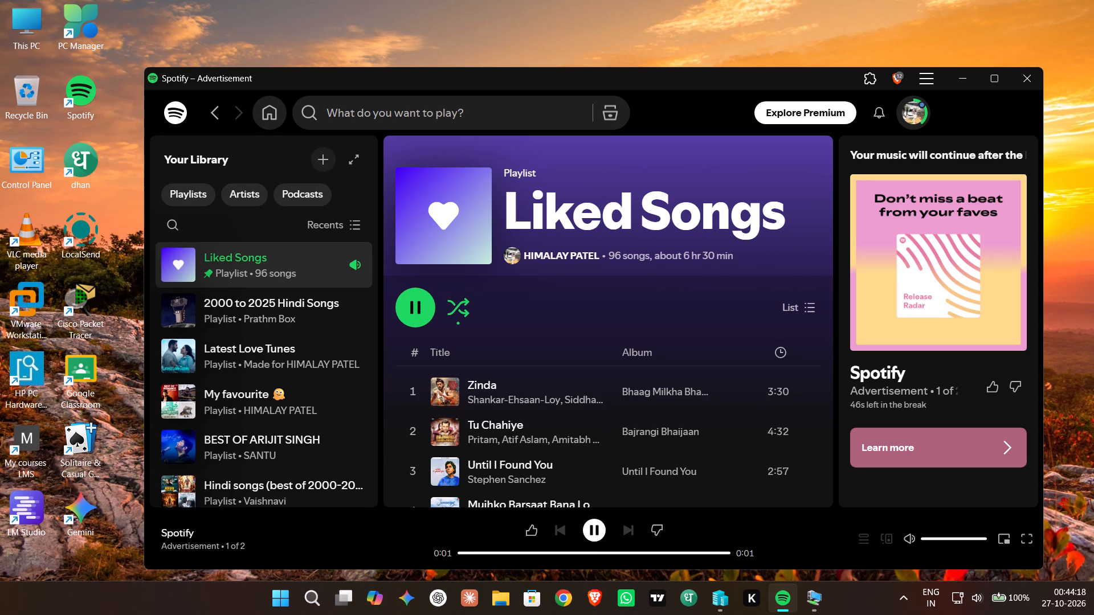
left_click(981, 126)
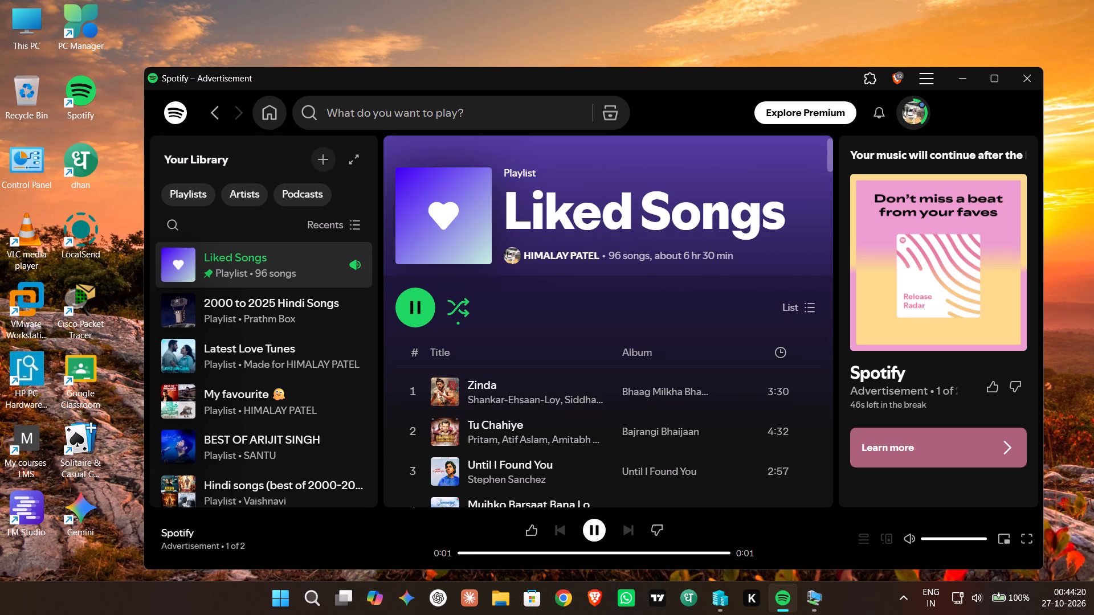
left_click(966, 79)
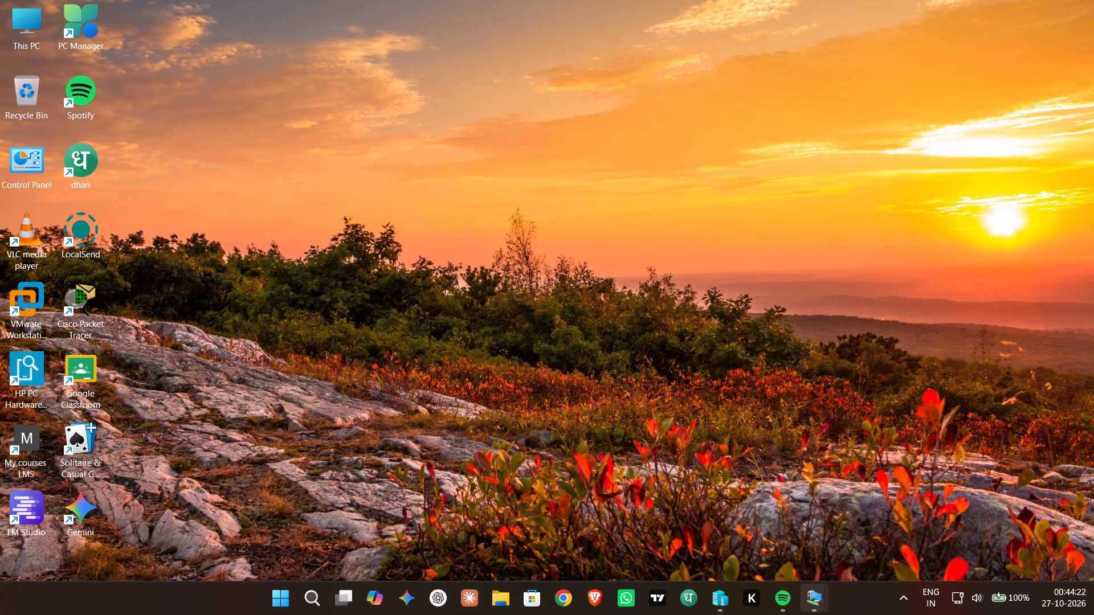
Switch to the VM1 virtual machine window and open the Forward Lookup Zones folder in DNS Manager.
left_click(826, 527)
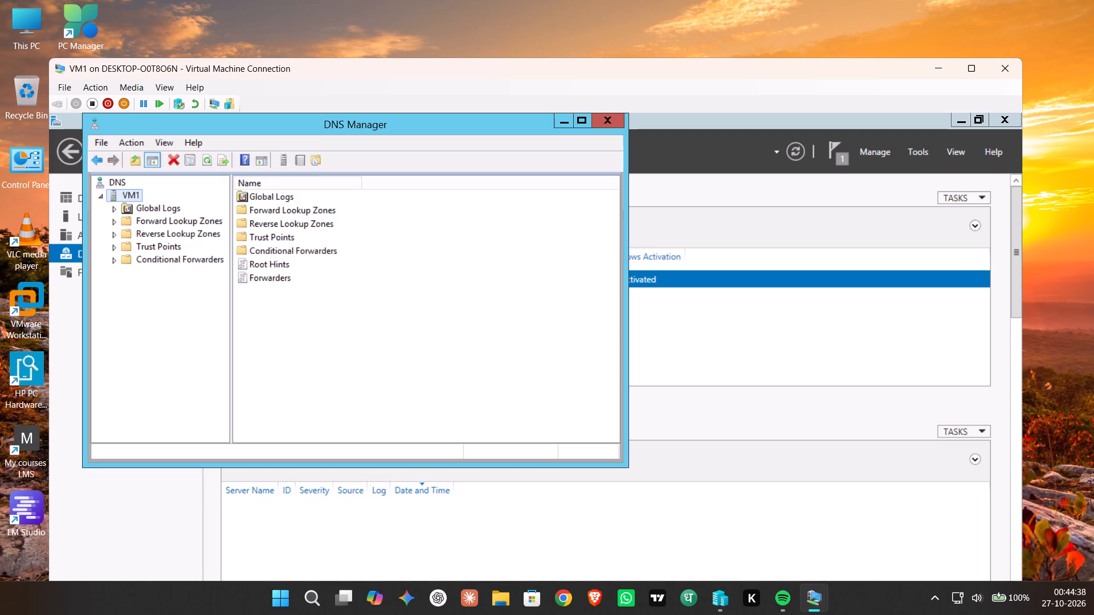
right_click(149, 224)
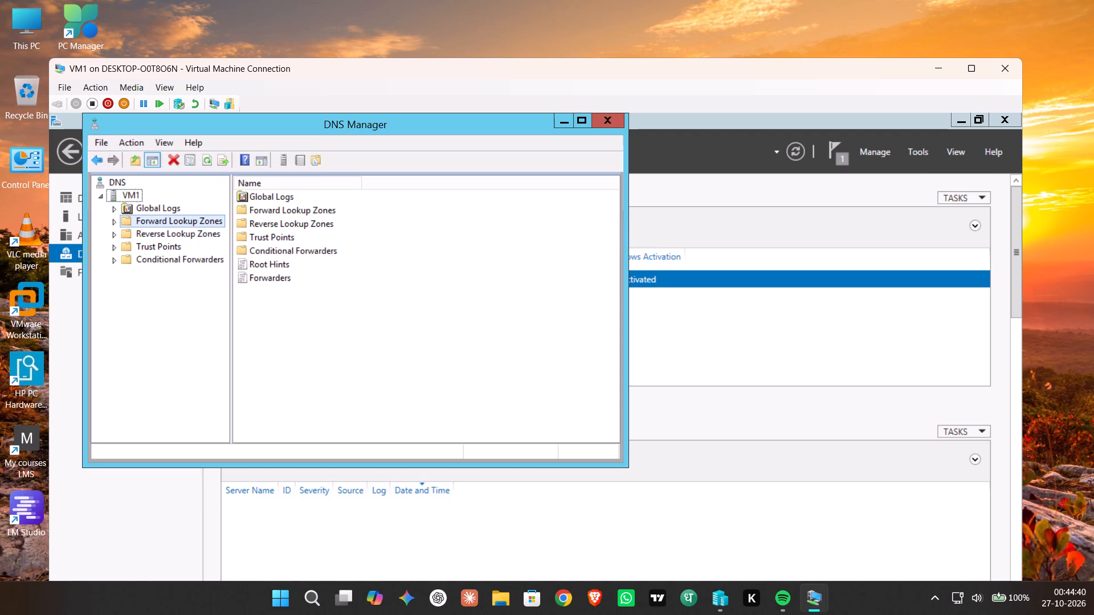
left_click(136, 223)
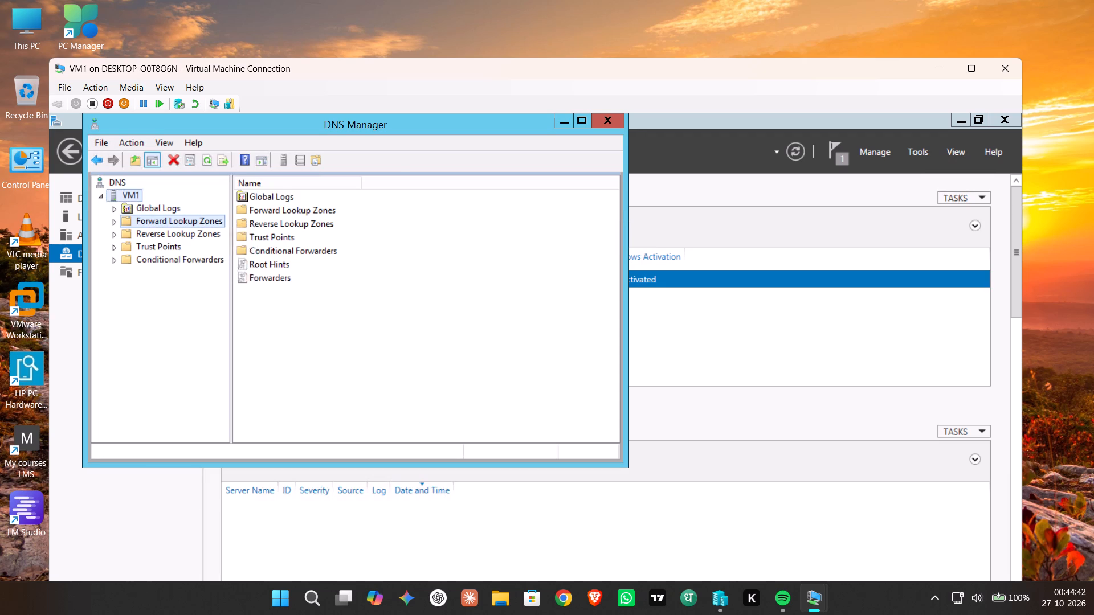
left_click(136, 223)
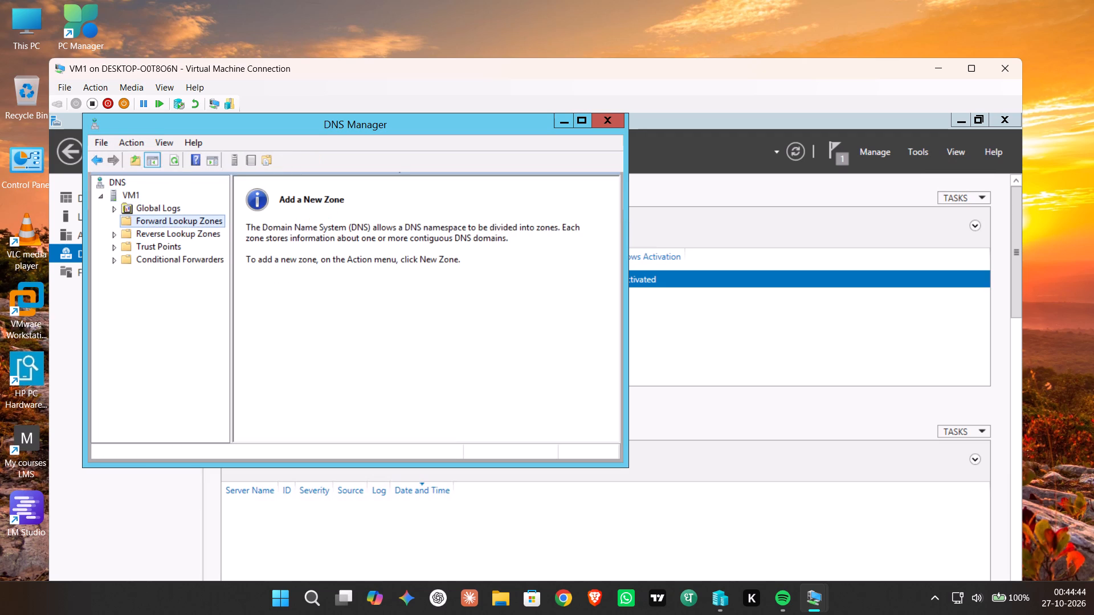
Create a primary forward lookup zone named it.local with the new zone file it.local.dns and dynamic updates not allowed.
right_click(171, 219)
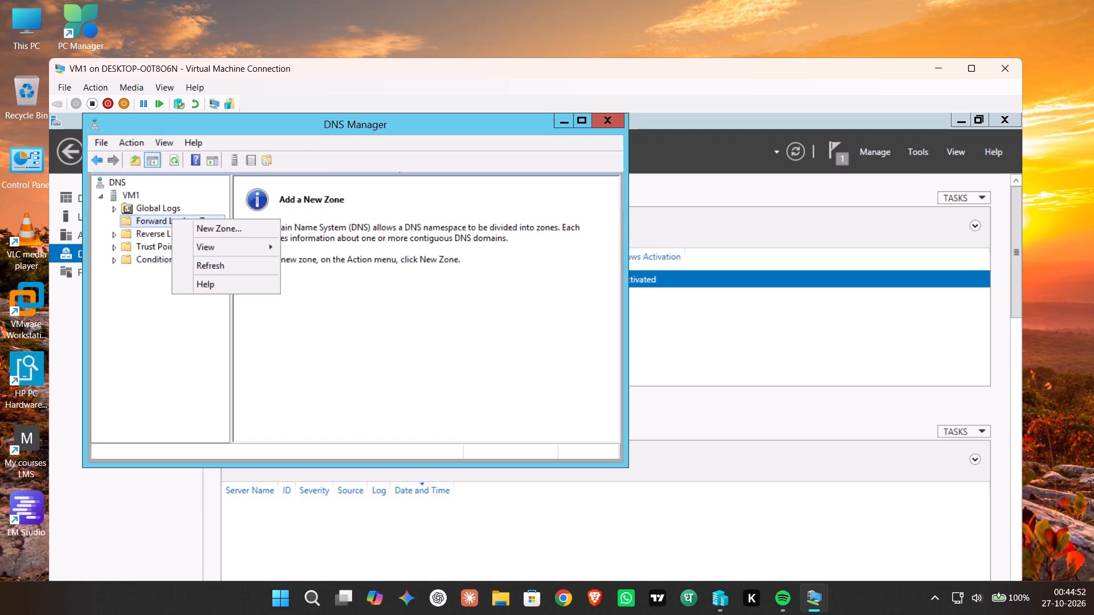
left_click(198, 231)
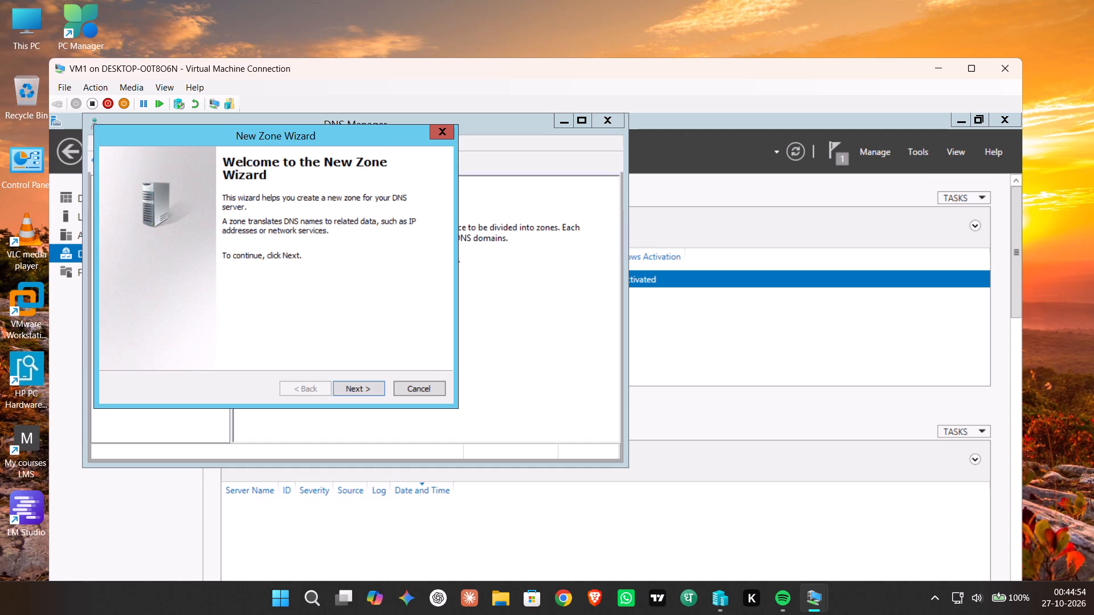
left_click(365, 380)
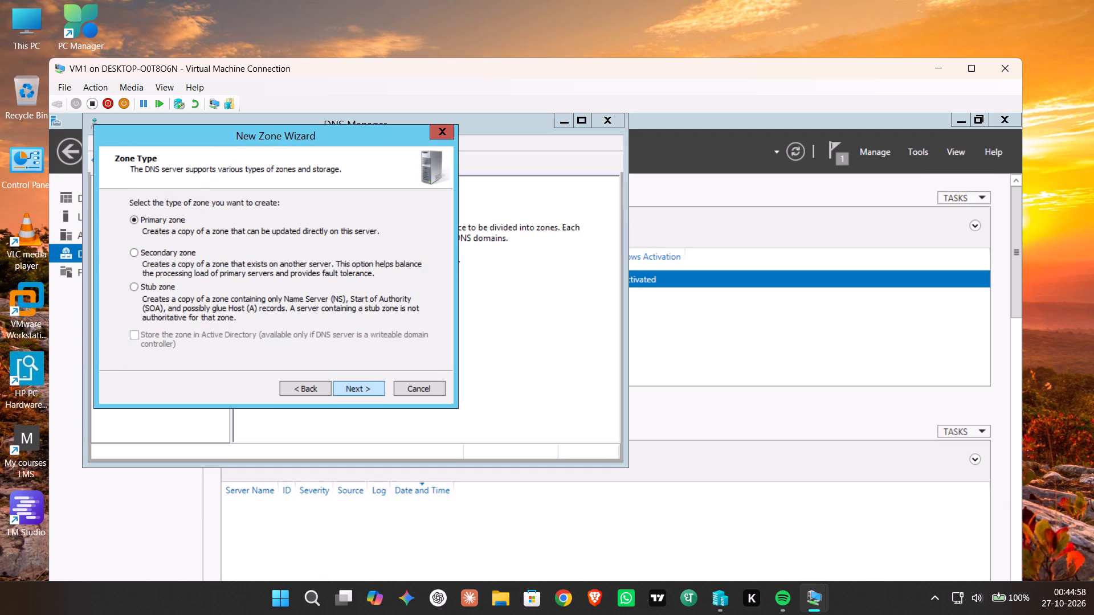
left_click(365, 380)
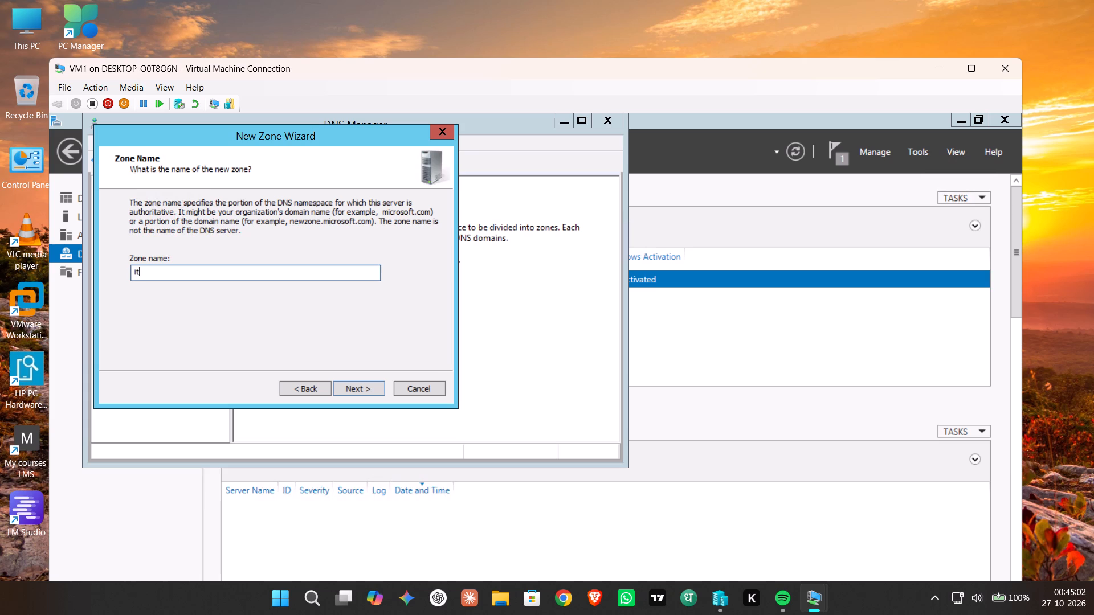
type(".;")
key("BackSpace")
type("loca")
key("l")
key("Return")
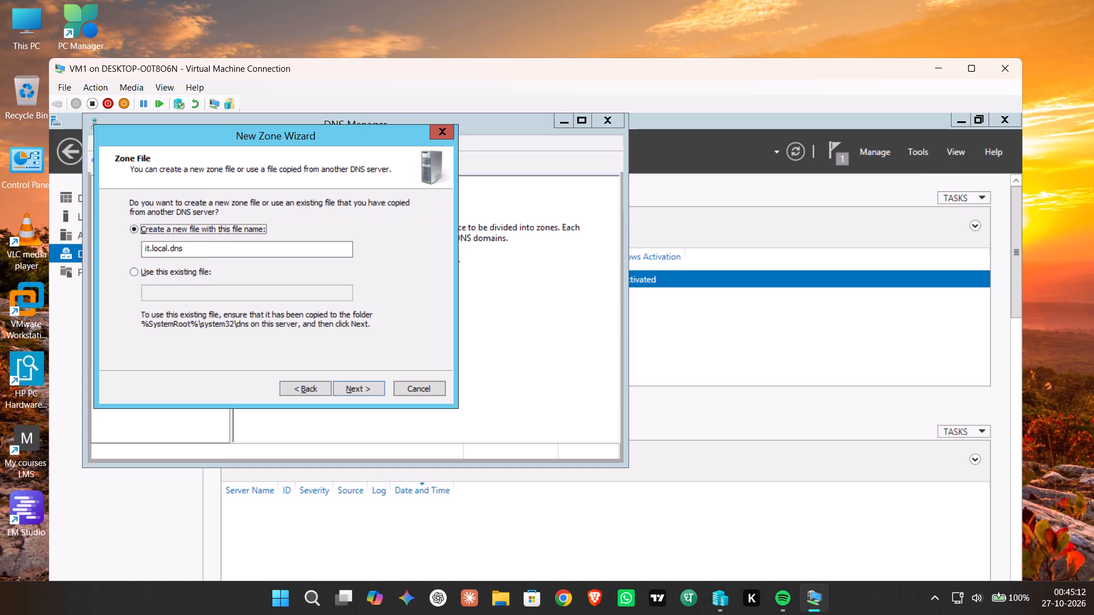
key("Return")
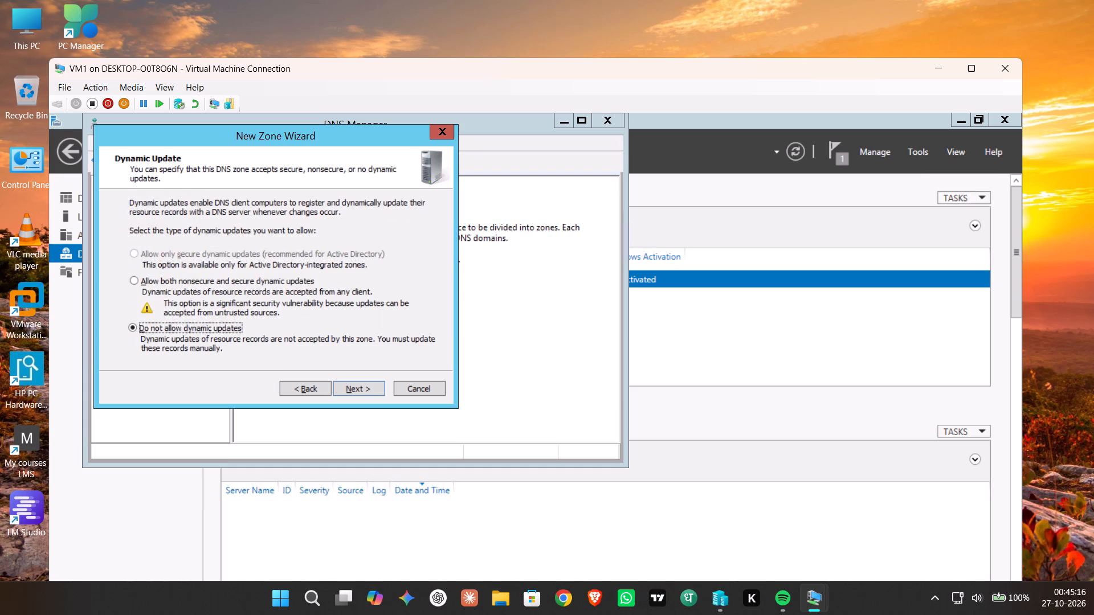
key("Return")
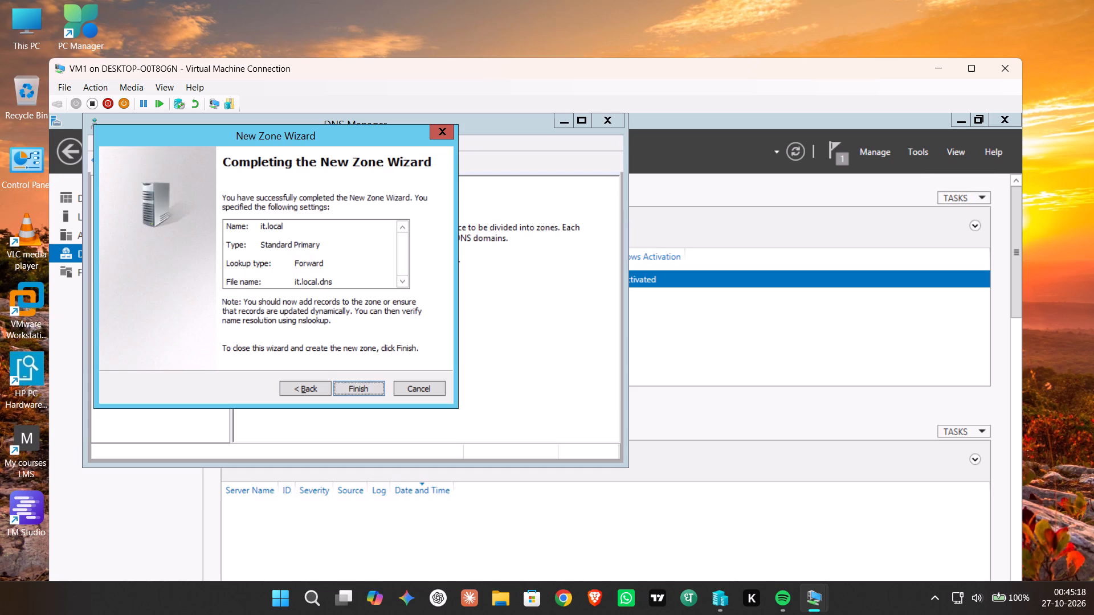
key("Return")
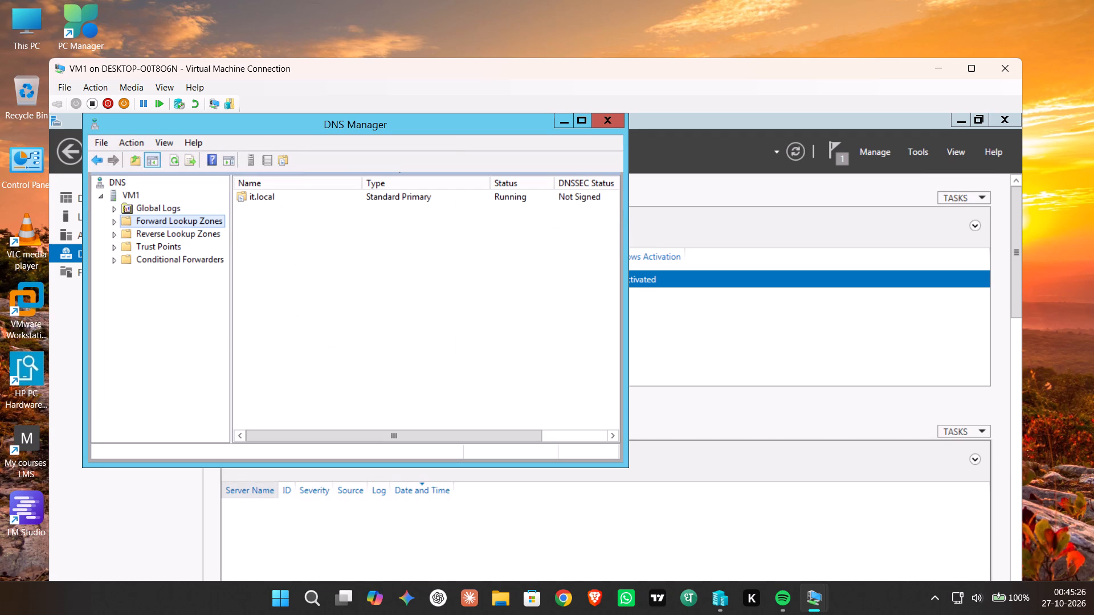
Start a new primary zone under Reverse Lookup Zones on VM1 and proceed to its network ID.
left_click(178, 236)
right_click(178, 236)
left_click(248, 241)
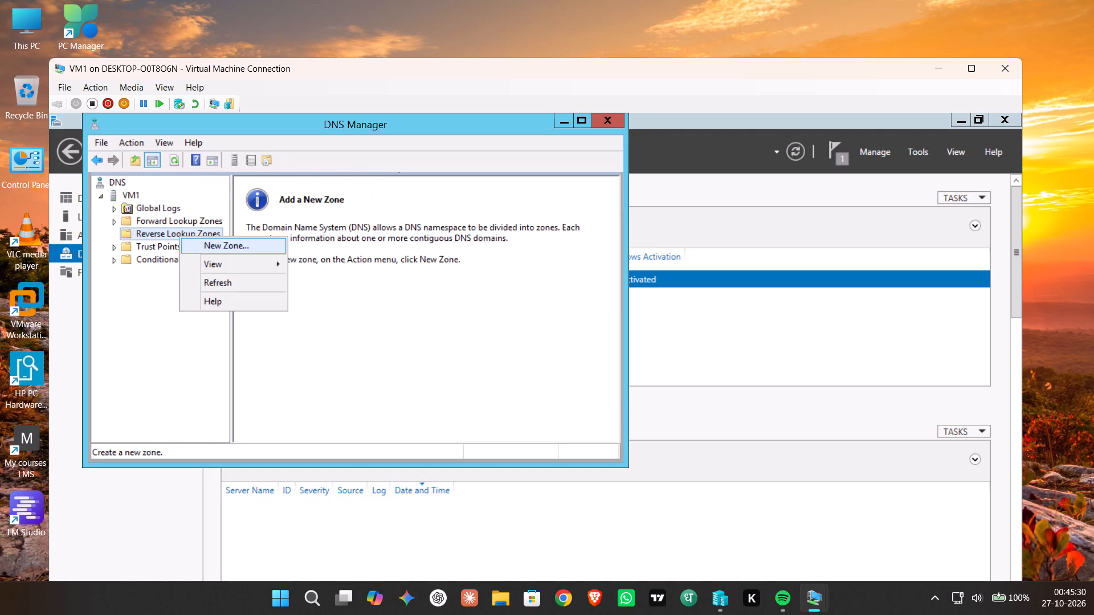
left_click(365, 391)
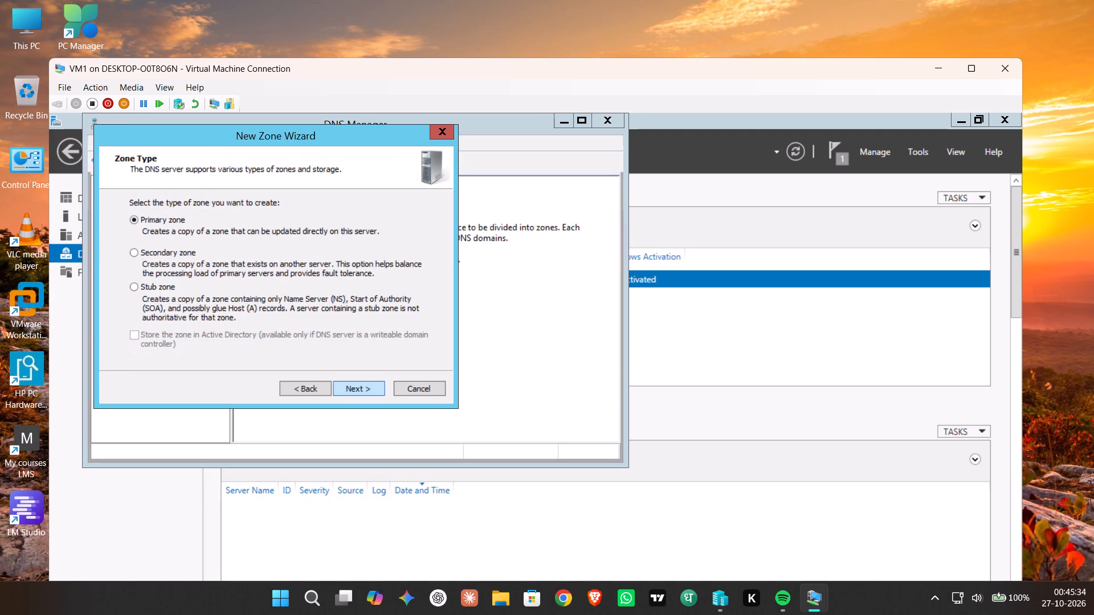
left_click(373, 385)
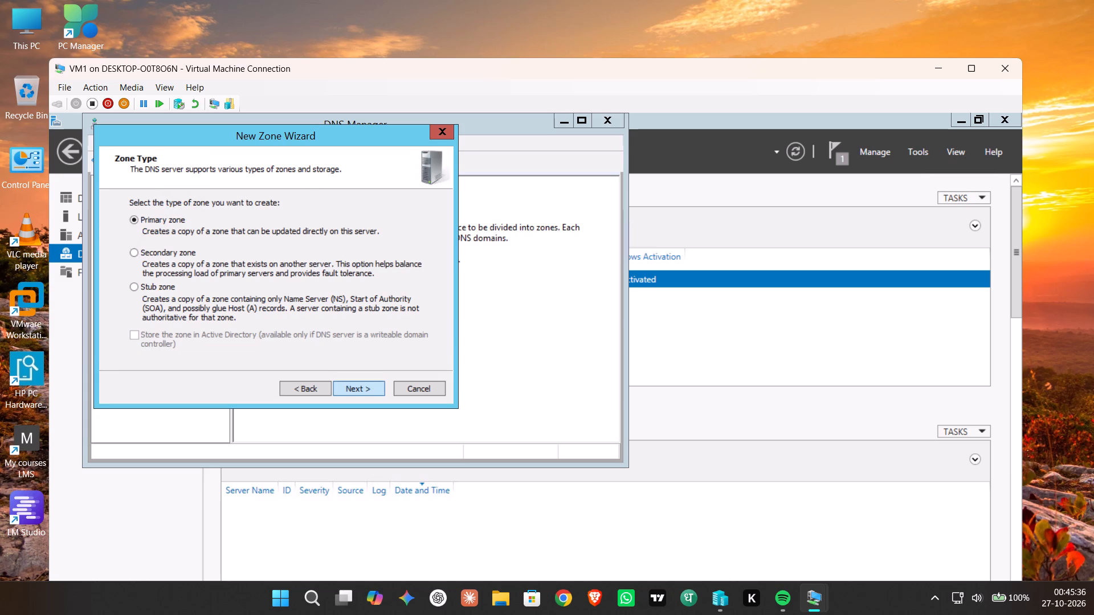
left_click(373, 385)
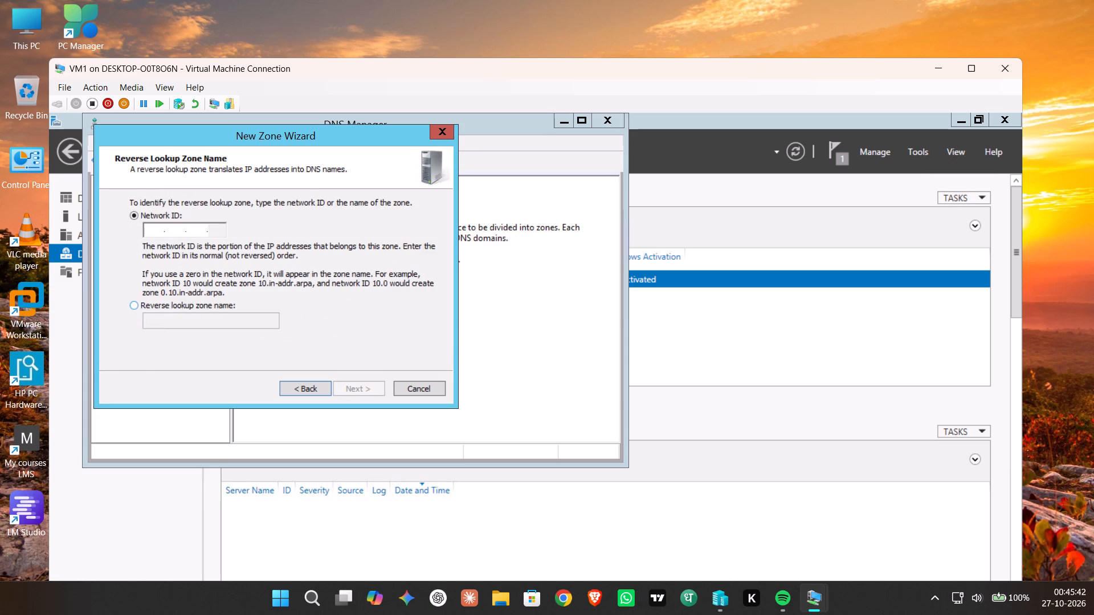
Set the reverse lookup zone's network ID to 10.0.0.
left_click(153, 224)
type("10")
key("Right")
key("0")
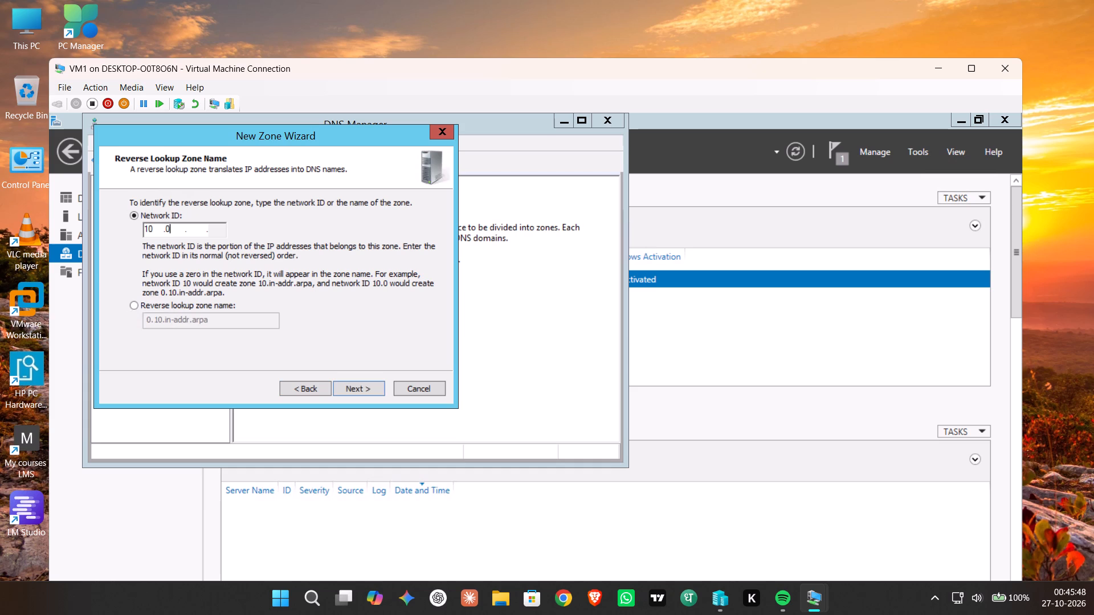
key("Right")
key("0")
key("Right")
key("0")
key("BackSpace")
key("Right")
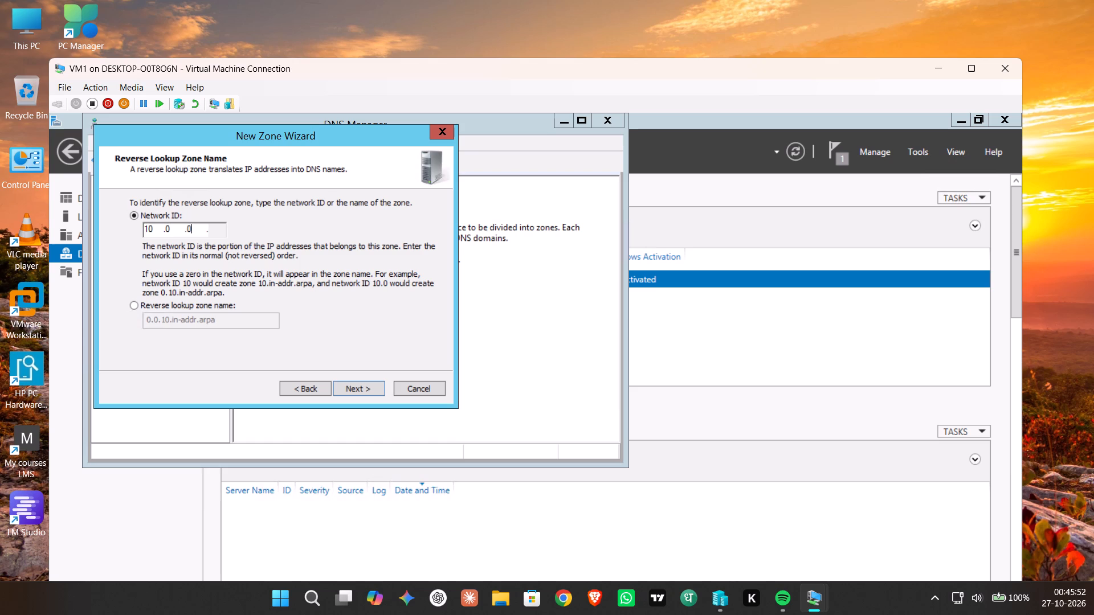
key("BackSpace")
key("BackSpace")
key("BackSpace")
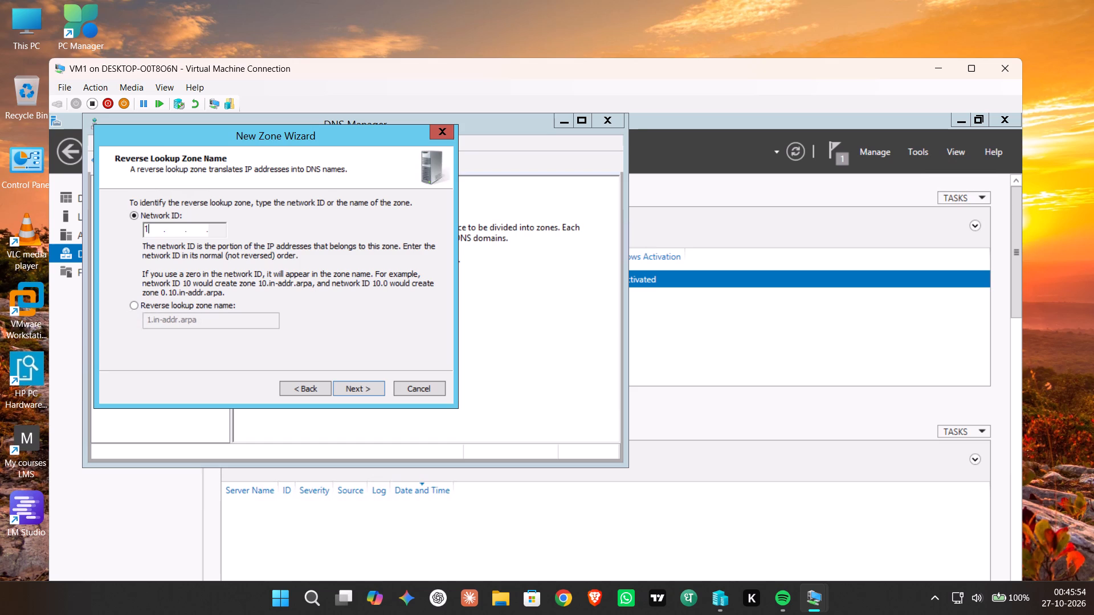
key("0")
key("Right")
key("0")
key("Right")
key("0")
key("Right")
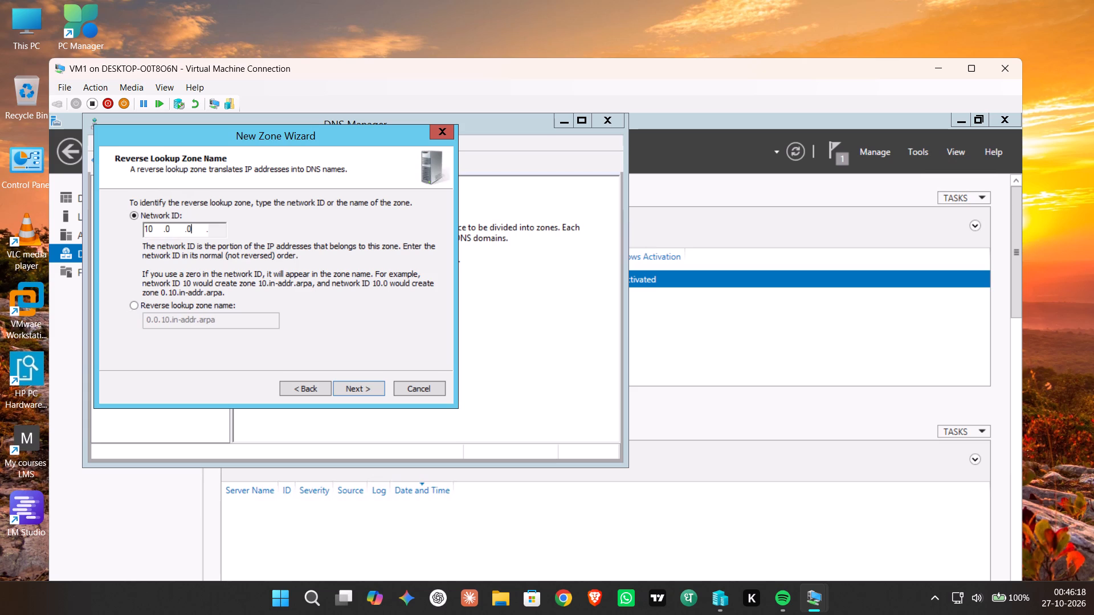
key("Right")
key("Right")
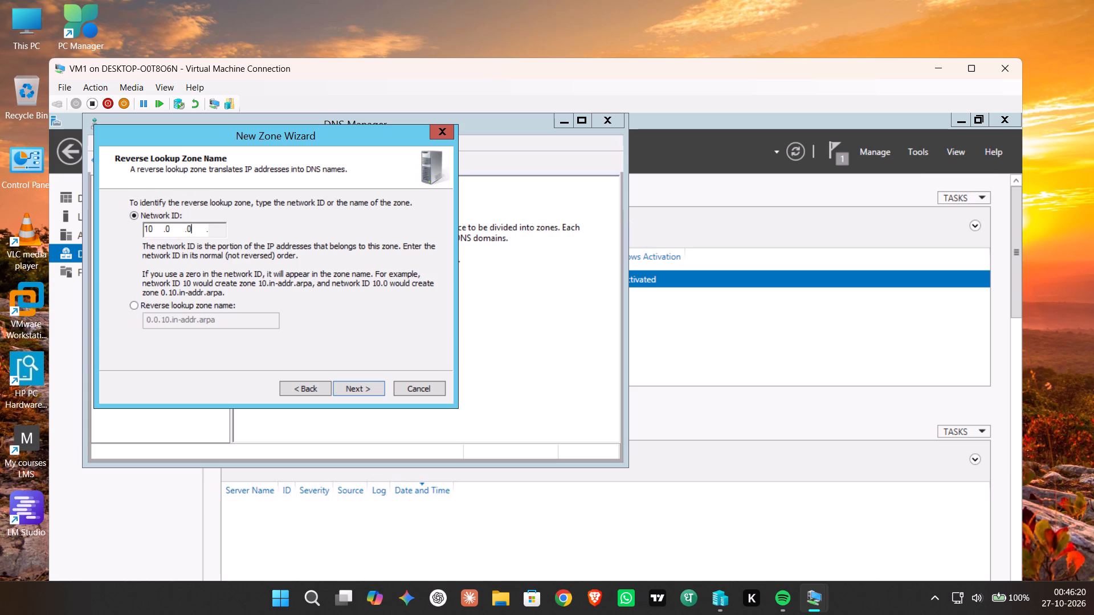
left_click(373, 384)
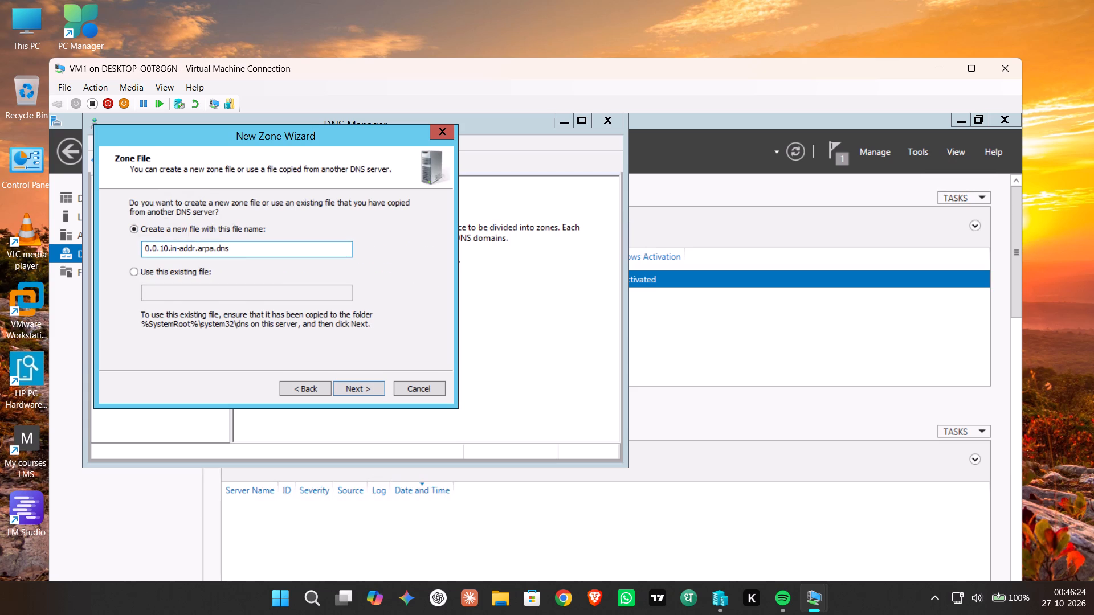
Create the reverse zone with the new zone file 0.0.10.in-addr.arpa.dns and dynamic updates not allowed.
left_click(355, 384)
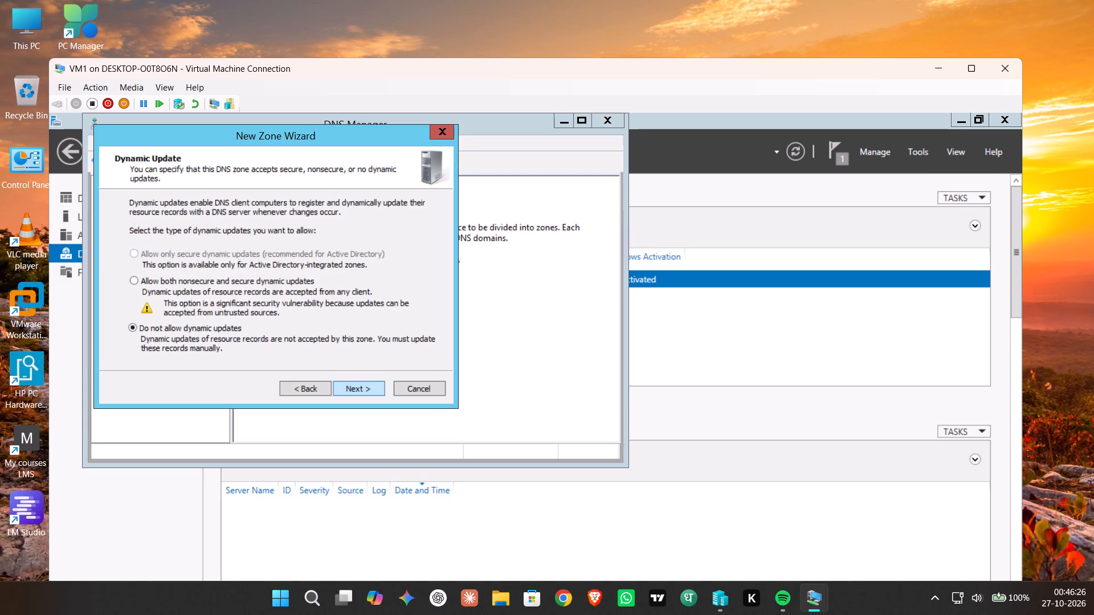
left_click(355, 384)
left_click(355, 384)
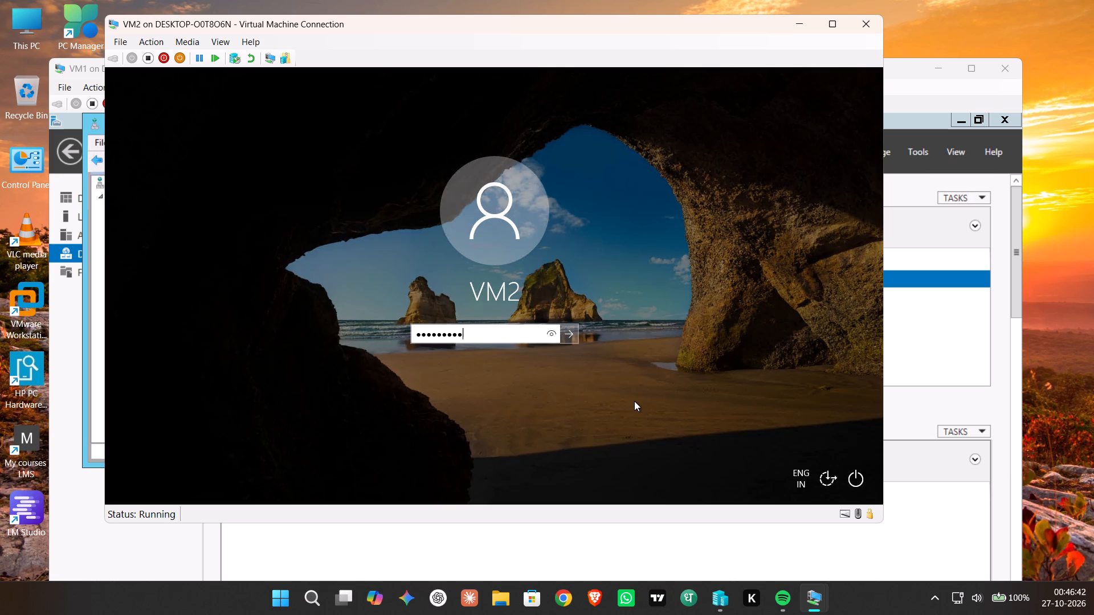
Sign in to VM2 with the account password already entered.
key("Return")
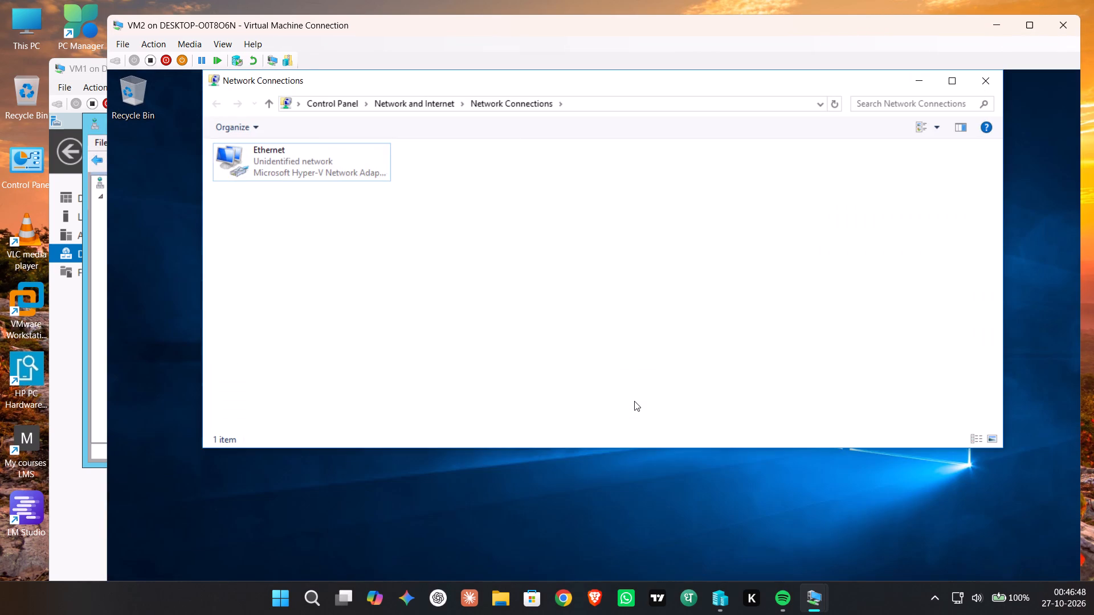
Close the Network Connections window on VM2 and open a Command Prompt with cmd.
left_click(985, 79)
key("super+r")
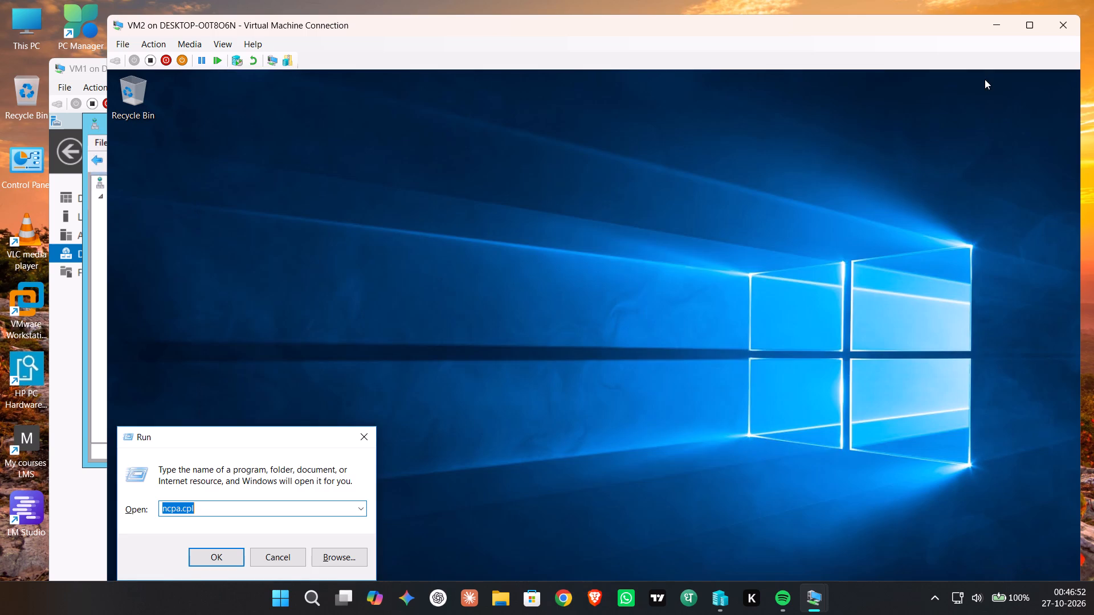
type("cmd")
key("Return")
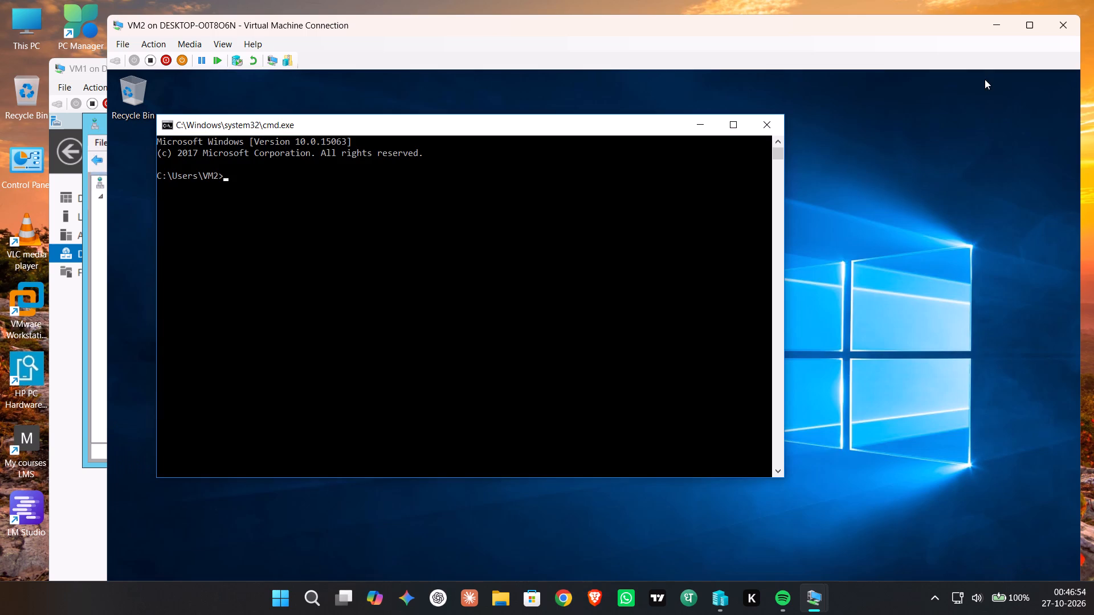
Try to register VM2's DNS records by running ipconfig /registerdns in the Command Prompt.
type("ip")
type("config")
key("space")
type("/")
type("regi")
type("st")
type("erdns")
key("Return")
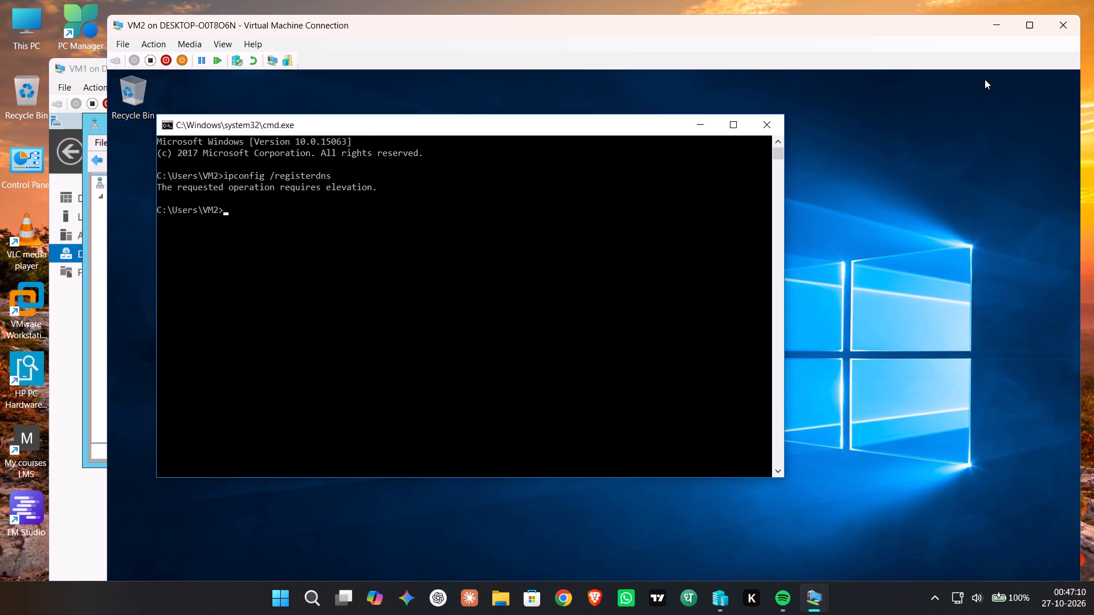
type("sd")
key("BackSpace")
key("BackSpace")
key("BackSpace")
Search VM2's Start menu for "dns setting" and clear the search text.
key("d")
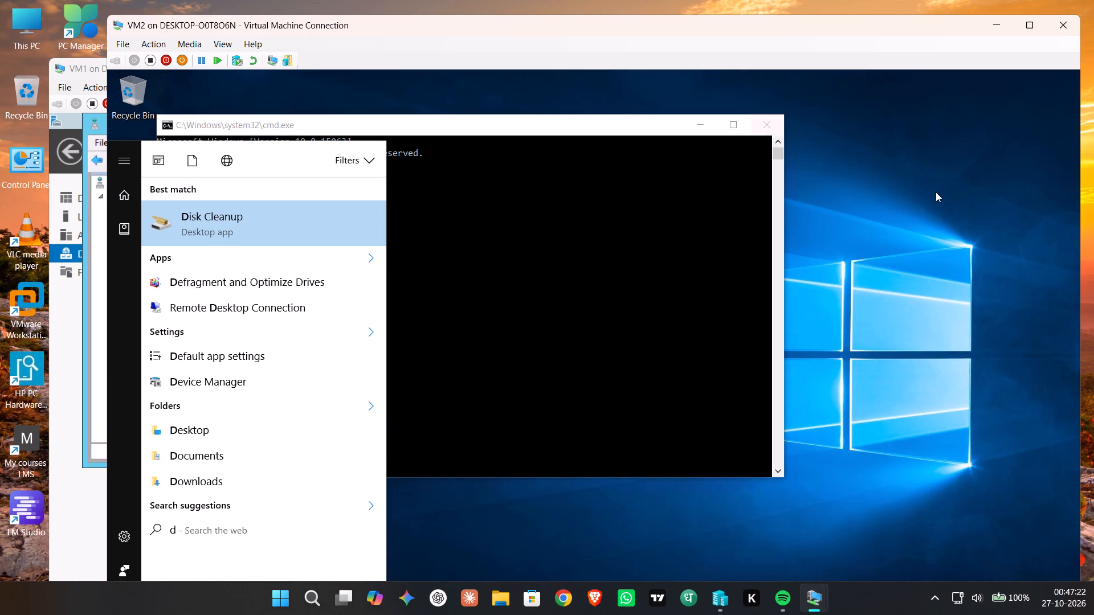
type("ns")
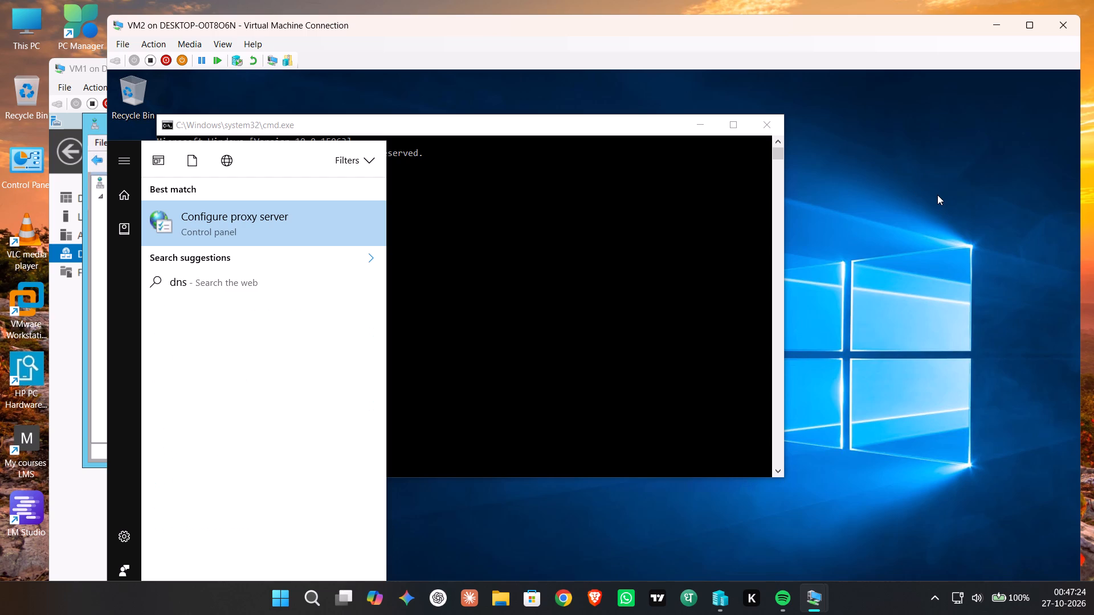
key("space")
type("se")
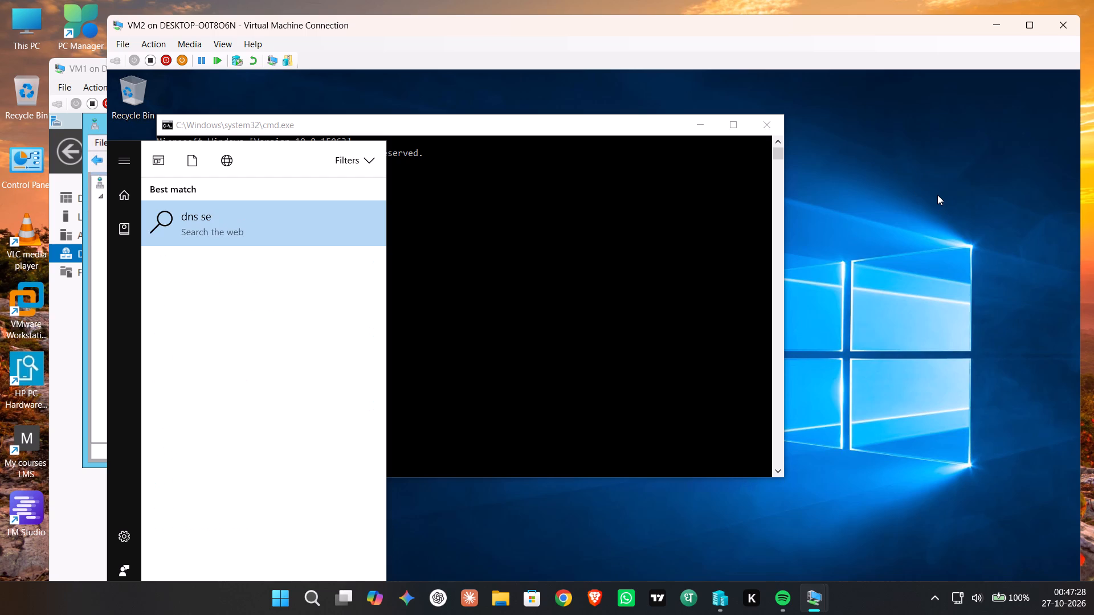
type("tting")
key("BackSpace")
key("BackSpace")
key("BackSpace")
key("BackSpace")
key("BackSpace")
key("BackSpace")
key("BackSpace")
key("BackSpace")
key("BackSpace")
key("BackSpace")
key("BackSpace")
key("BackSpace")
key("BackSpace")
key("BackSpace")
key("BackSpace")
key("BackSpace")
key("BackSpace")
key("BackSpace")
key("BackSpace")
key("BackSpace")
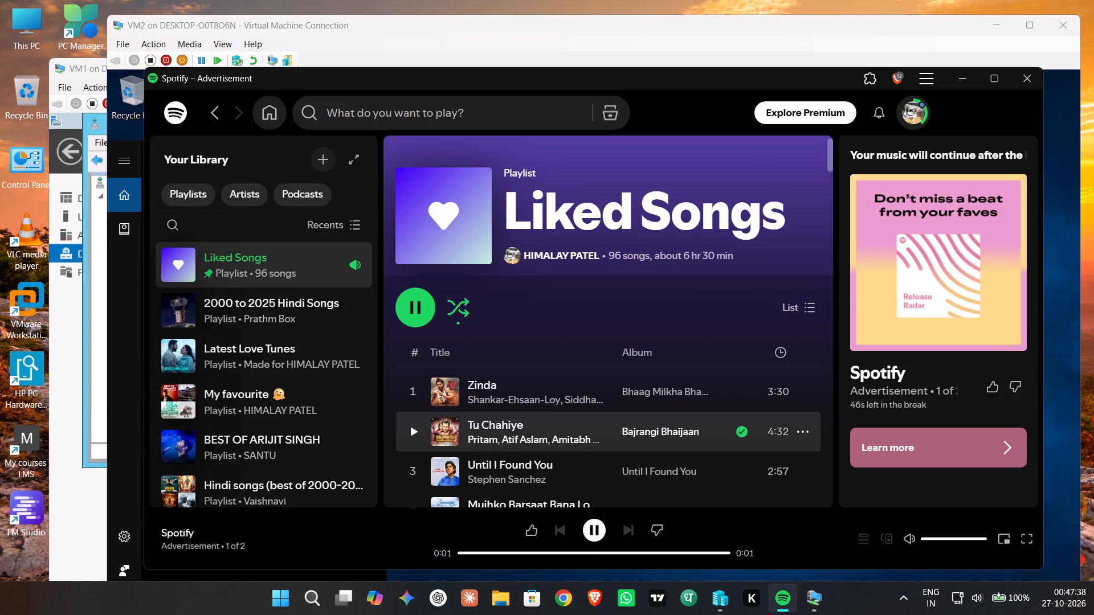
Try to play the song Zinda from the Liked Songs playlist in Spotify.
left_click(474, 388)
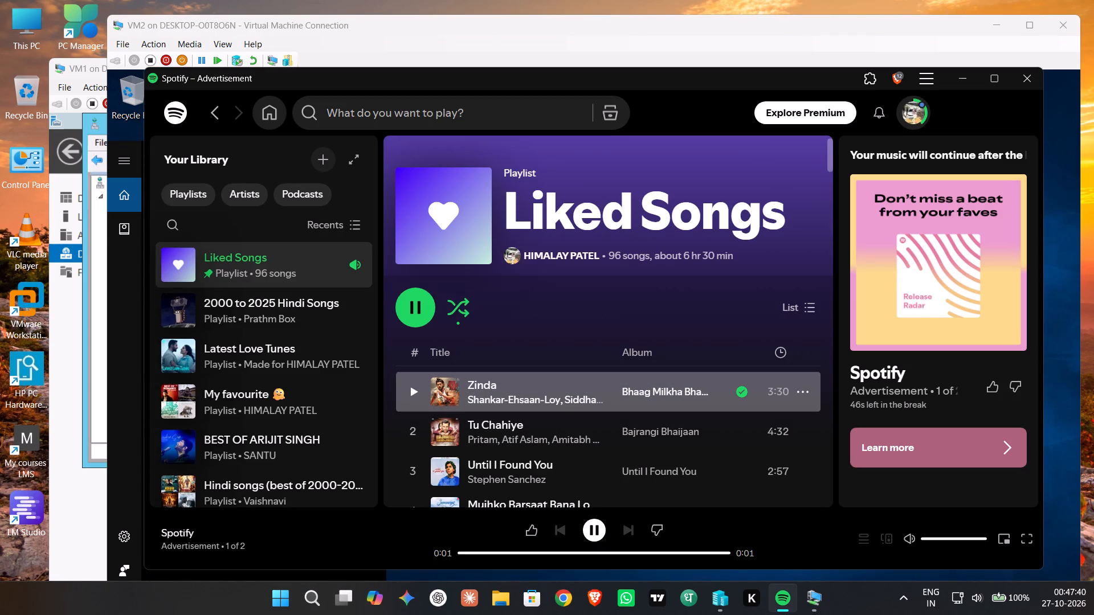
double_click(474, 388)
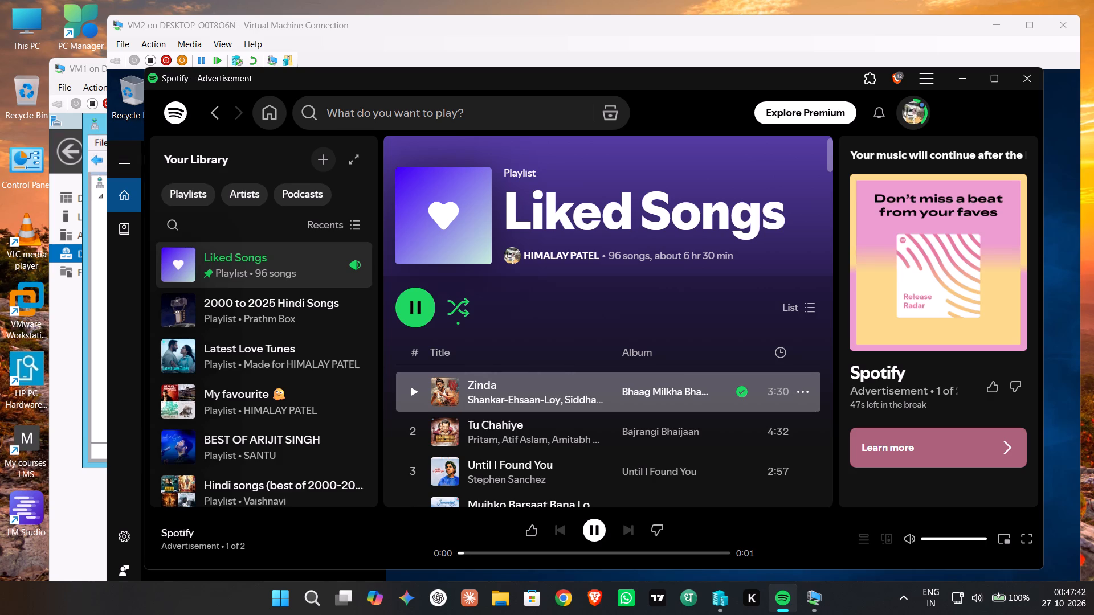
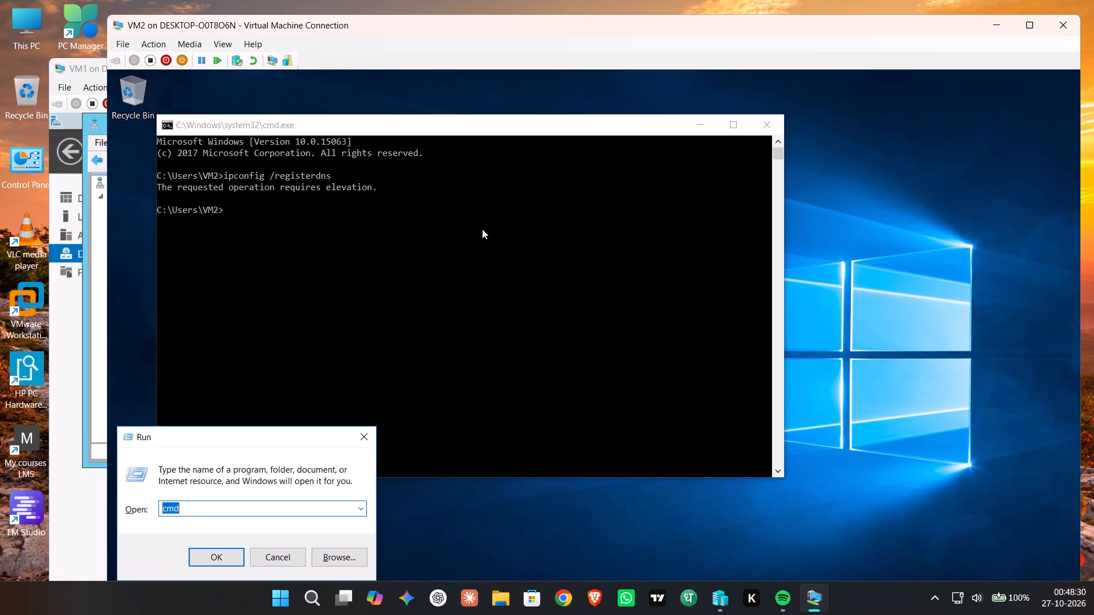
Run nslookup vm1.it.local from the Run dialog on VM2 and close the Command Prompt window.
type("nsl")
type("oo")
type("kup")
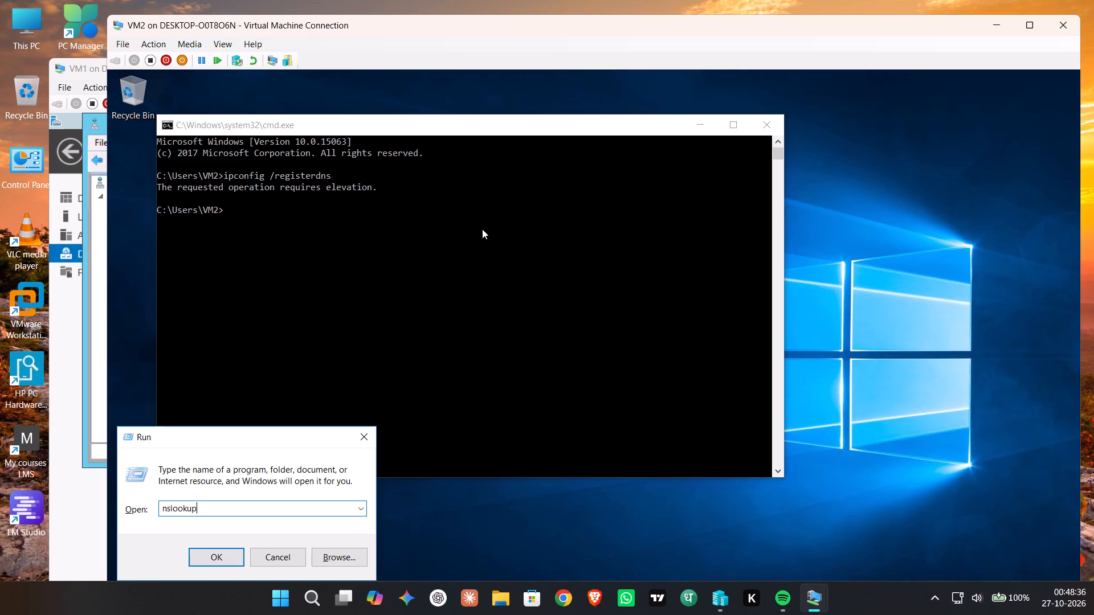
key("space")
type("vm1")
key("space")
type("it")
key("BackSpace")
key("BackSpace")
key("BackSpace")
type(".it.local")
key("Return")
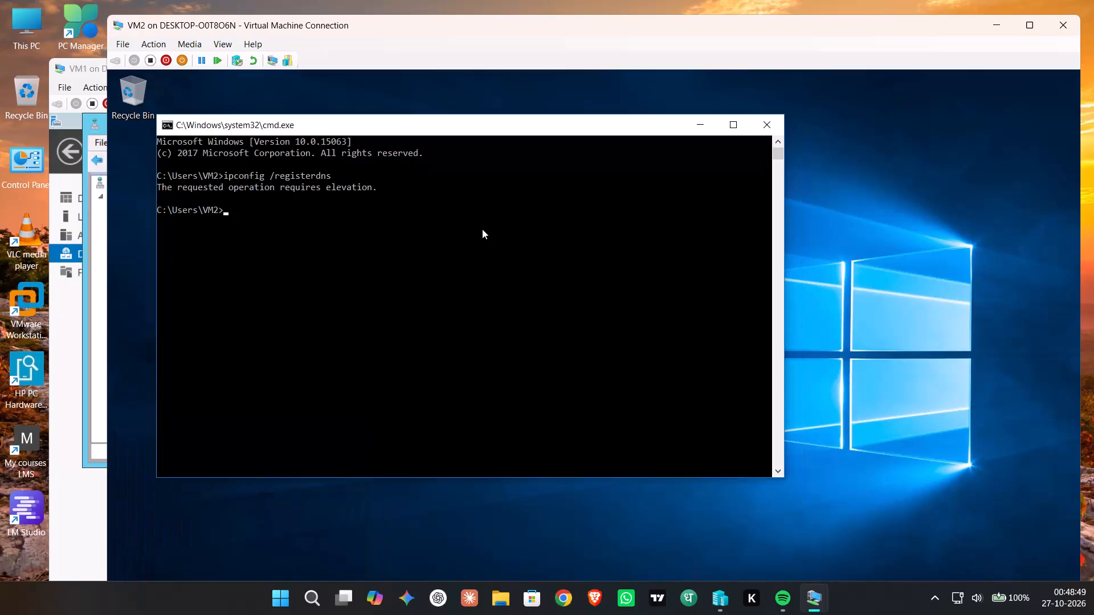
left_click(769, 126)
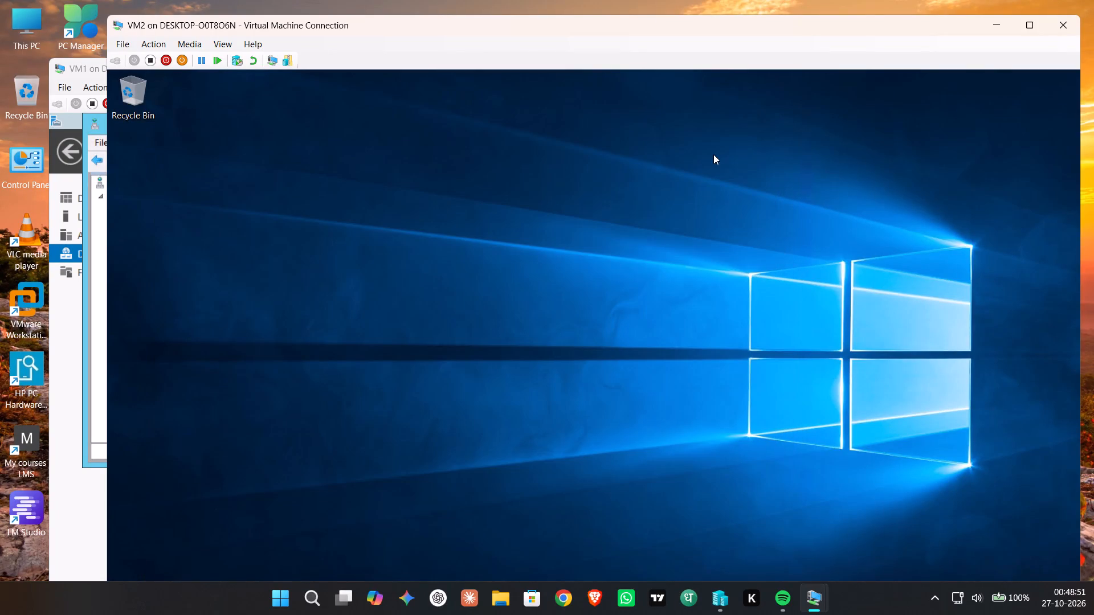
Rerun the nslookup query on VM2 with the host name capitalised as VM1.it.local.
key("super+r")
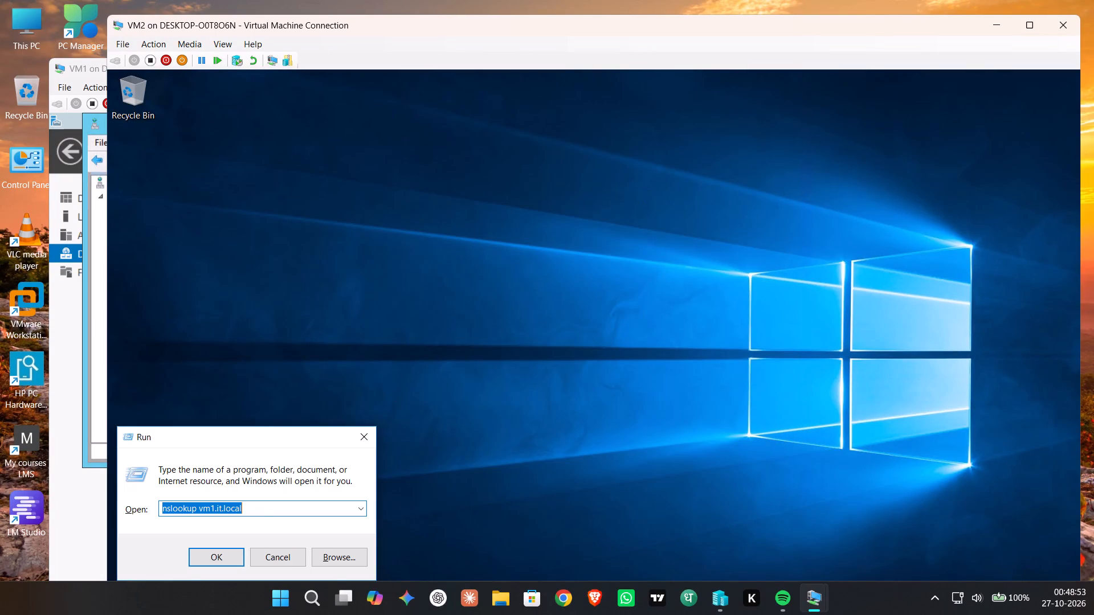
left_click(210, 514)
key("BackSpace")
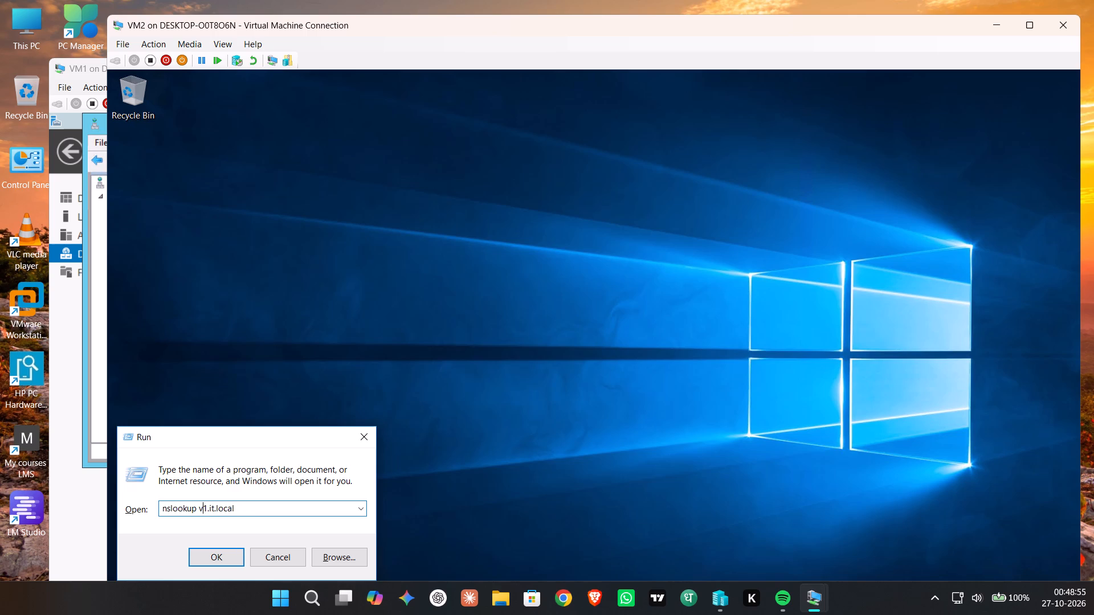
key("BackSpace")
type("VM")
key("Return")
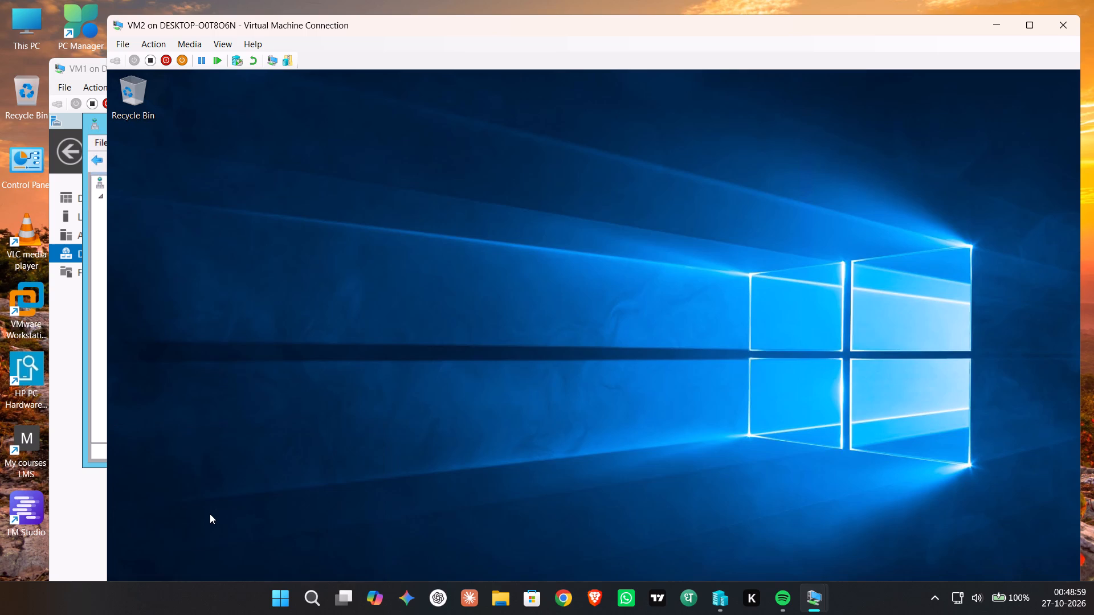
Run the query on VM2 as nslookup vm1 it.local, with a space in place of the first dot.
key("super+r")
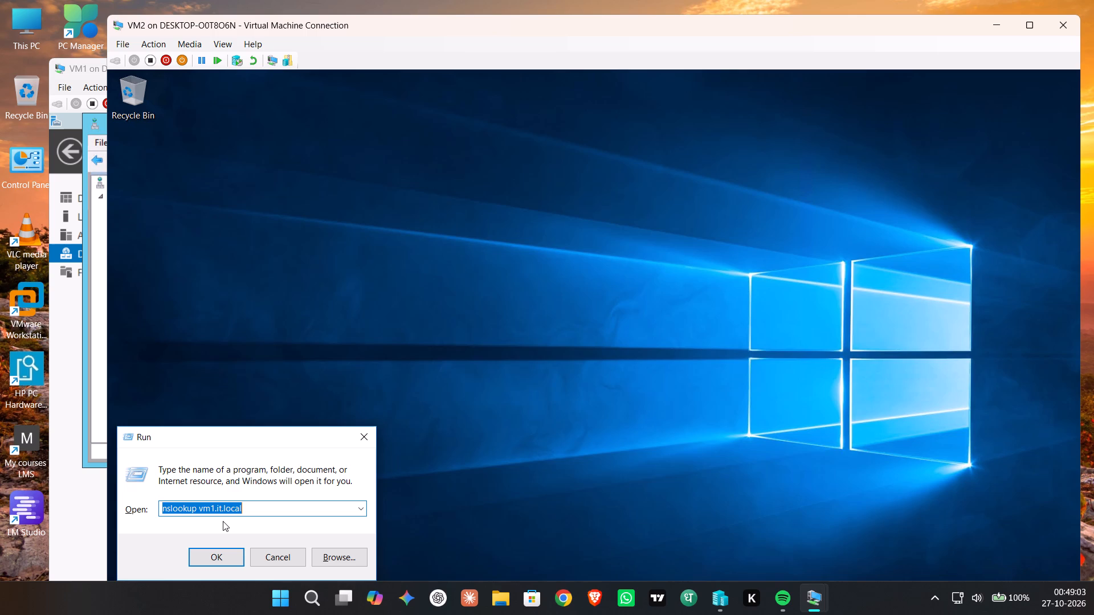
left_click(208, 509)
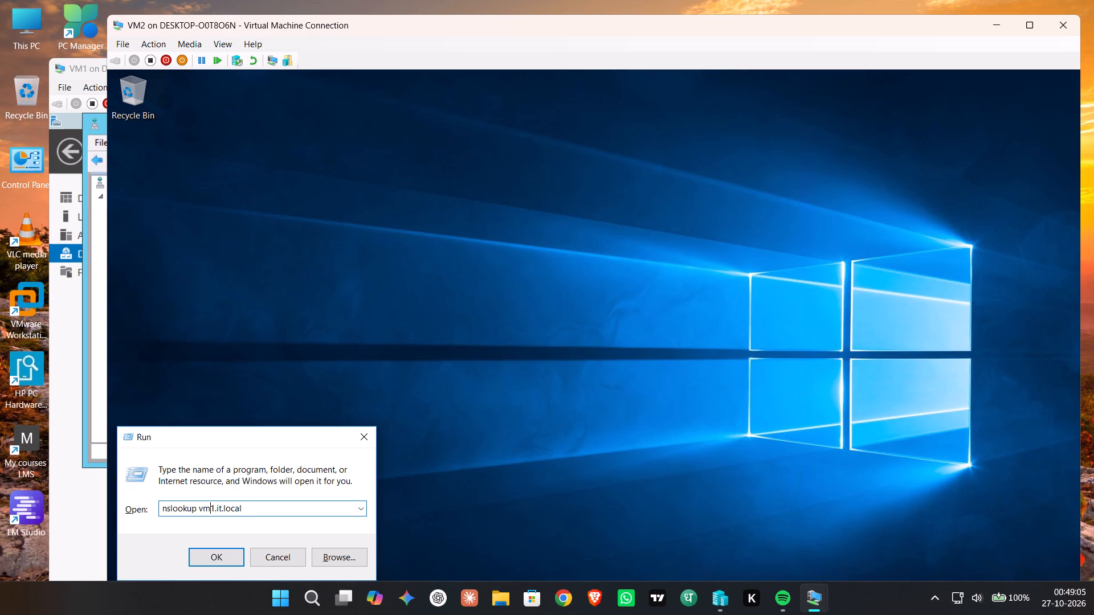
left_click(215, 507)
key("Right")
key("BackSpace")
key("space")
key("Return")
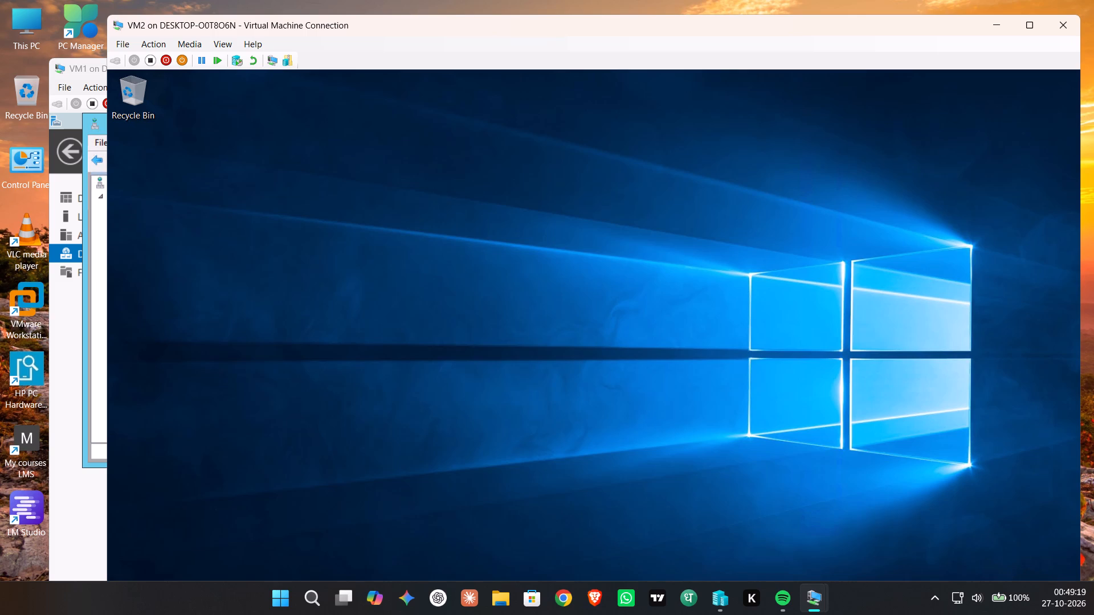
left_click(339, 183)
Restore the dot after vm1 and run nslookup vm1.it.local on VM2 once more.
key("super+r")
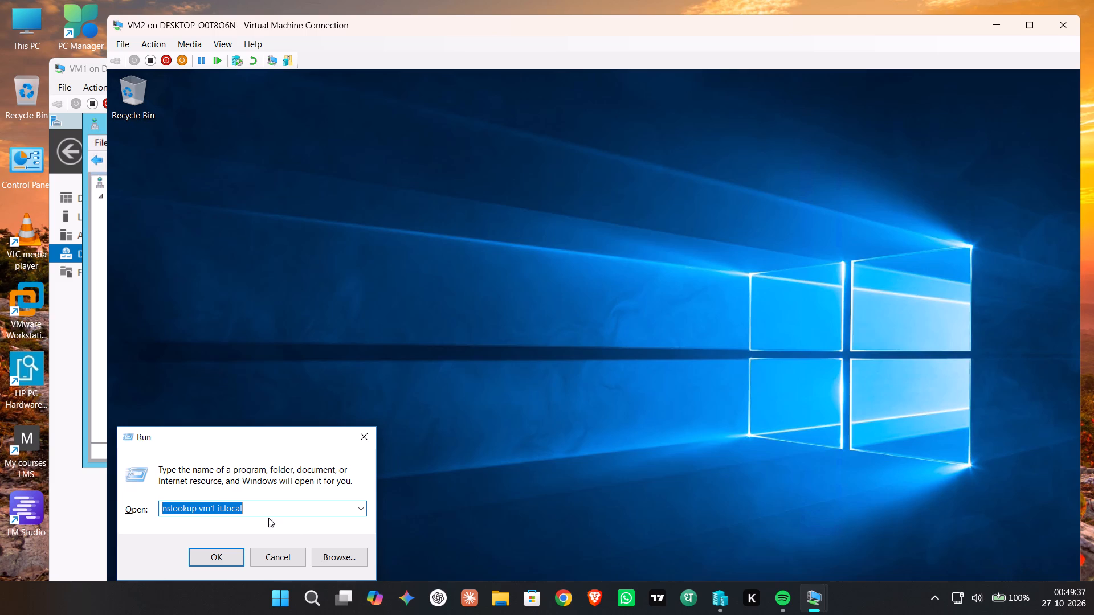
left_click(319, 519)
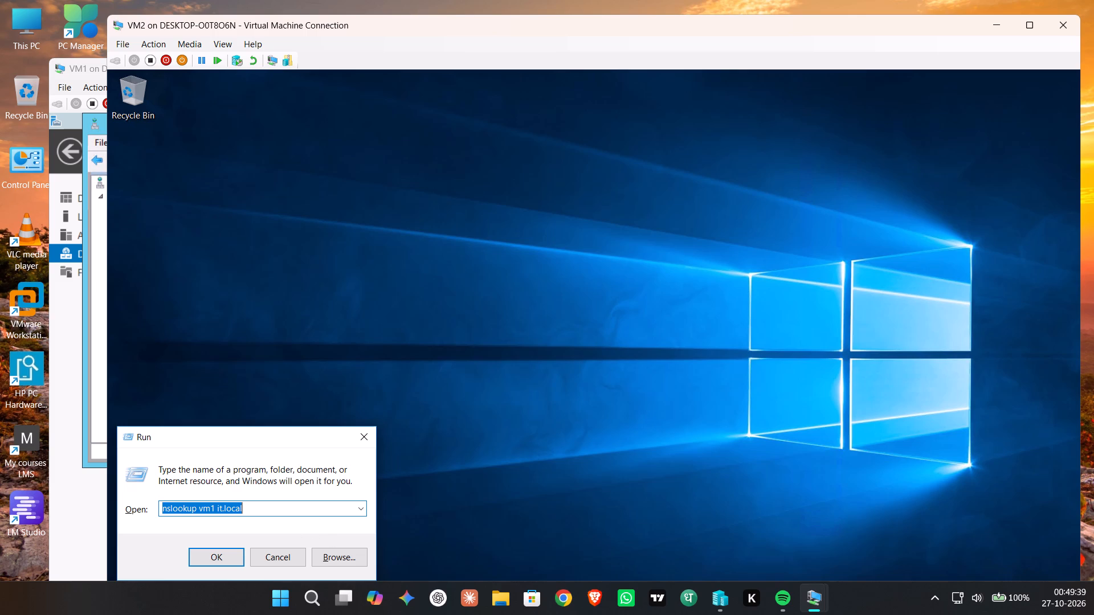
left_click(311, 510)
key("Left")
key("Left")
key("Left")
key("Left")
key("Left")
key("Left")
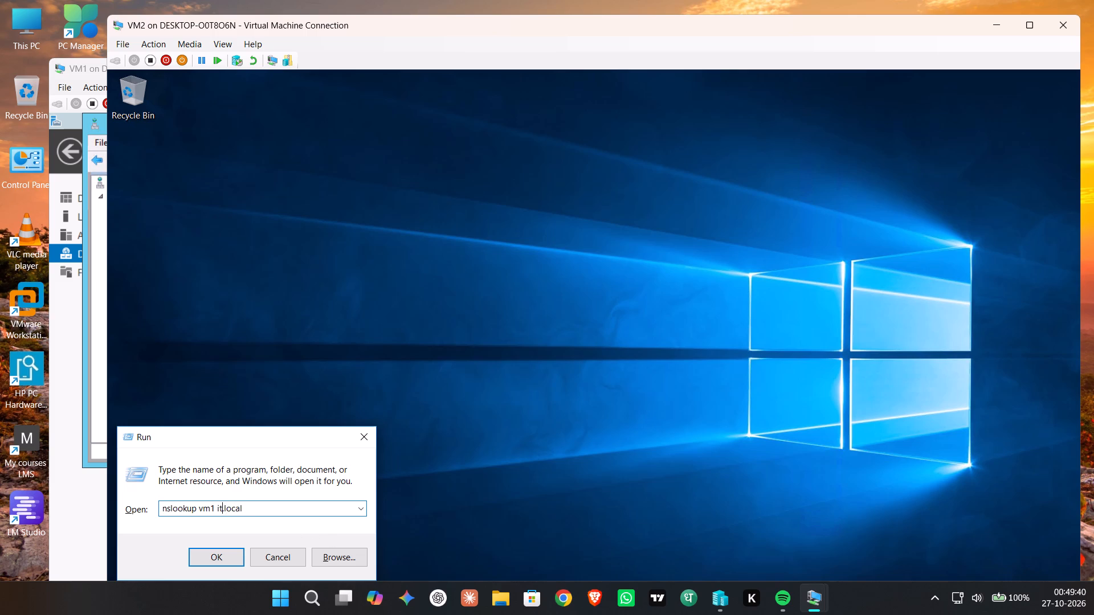
key("Left")
key("Left")
key("BackSpace")
key("period")
key("Return")
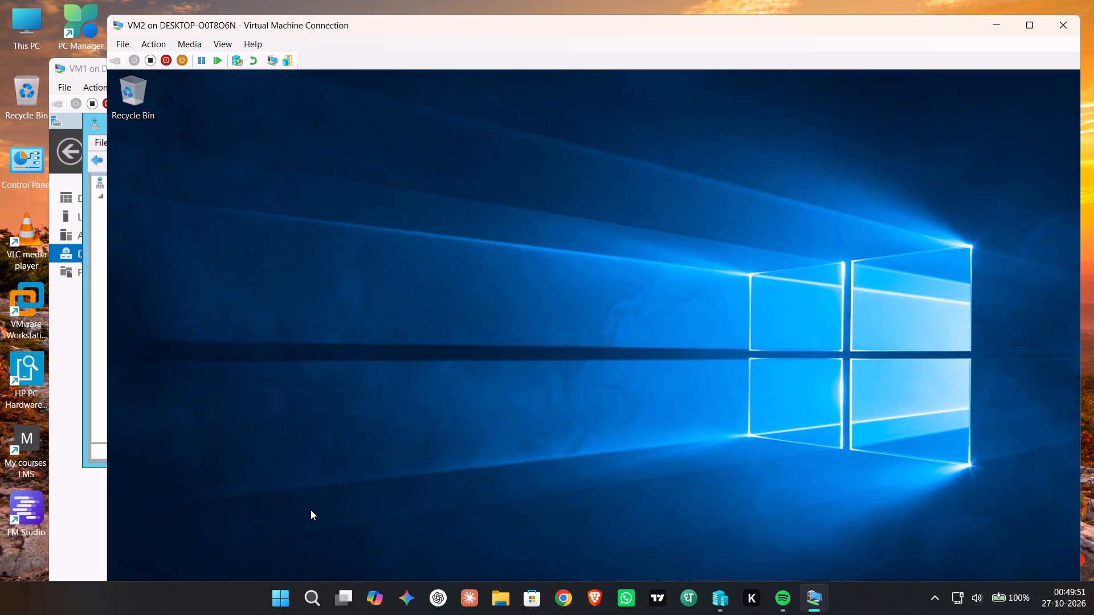
Open the Run dialog on VM2 again.
key("super+r")
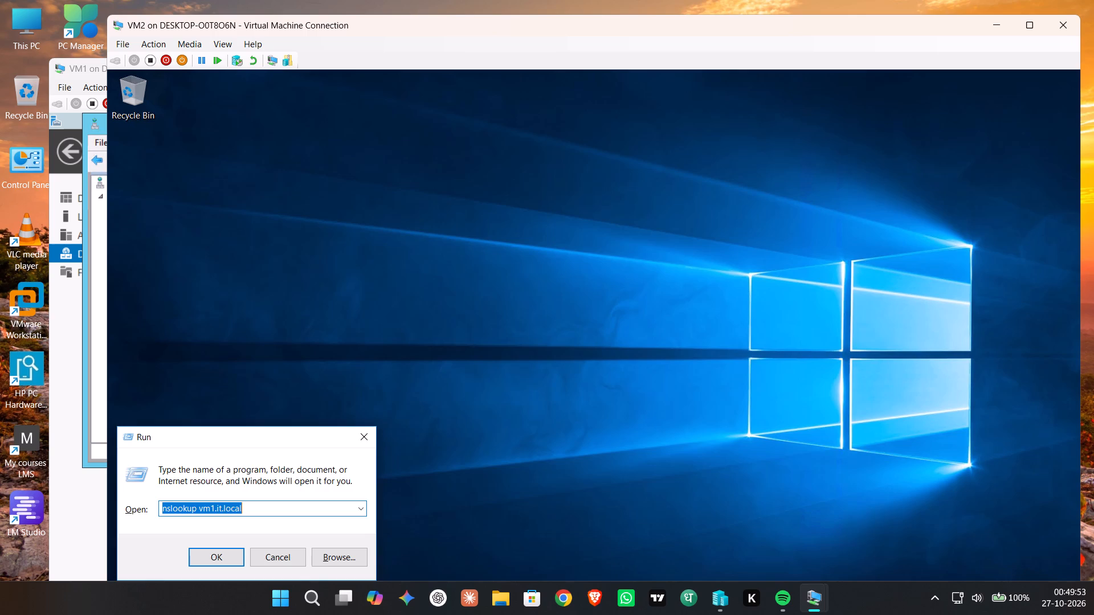
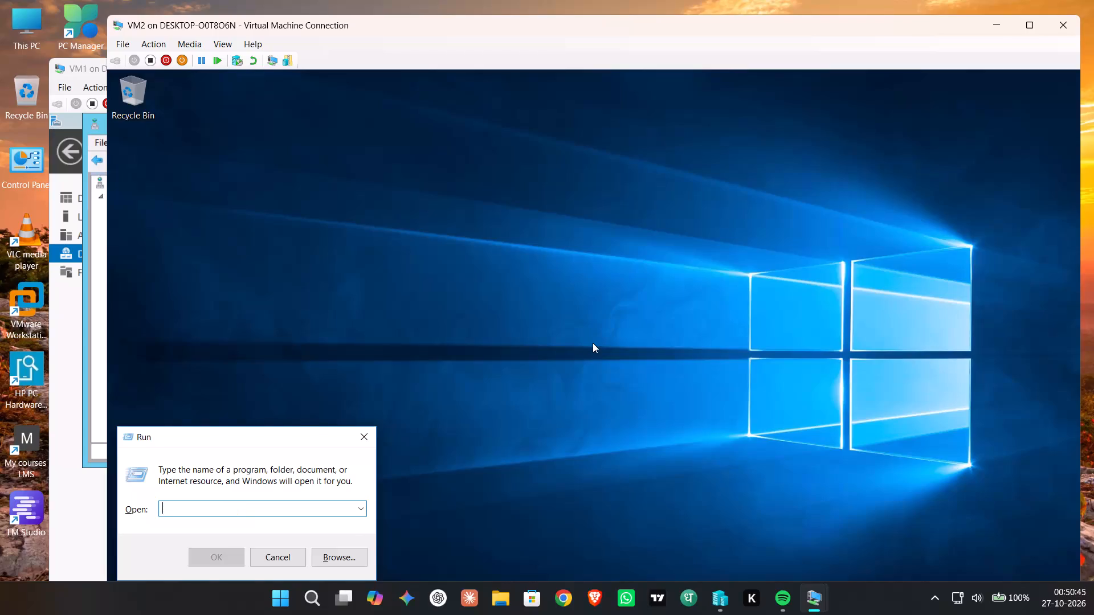
Start a new Command Prompt on VM2 with cmd and run nslookup vm1.it.local in it.
type("cmd")
key("Return")
type("ns")
key("l")
type("oo")
type("kup vm1")
type(".it.local")
key("Return")
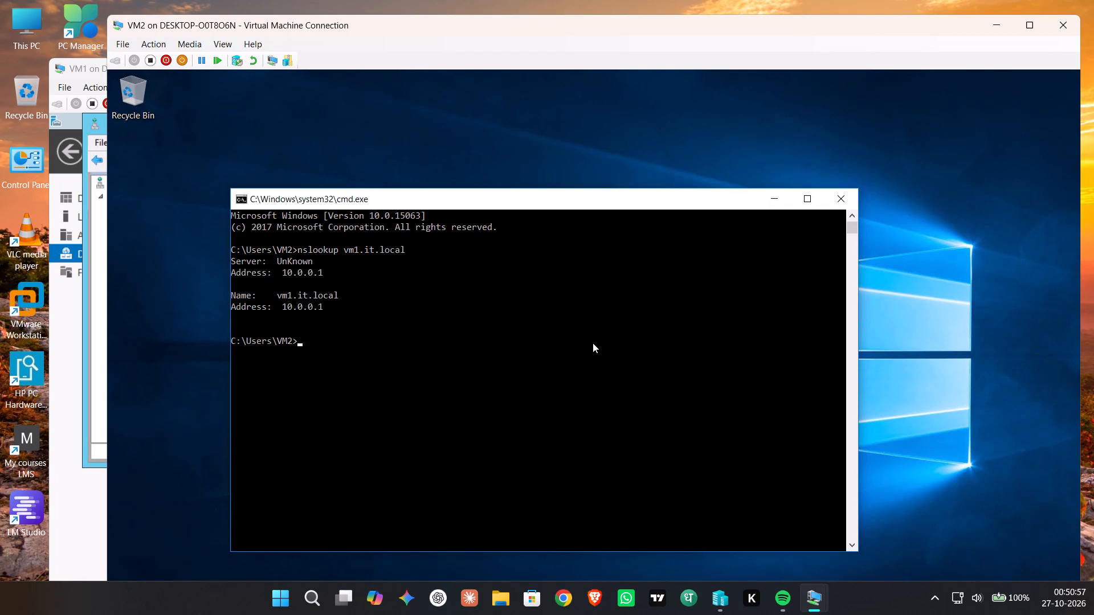
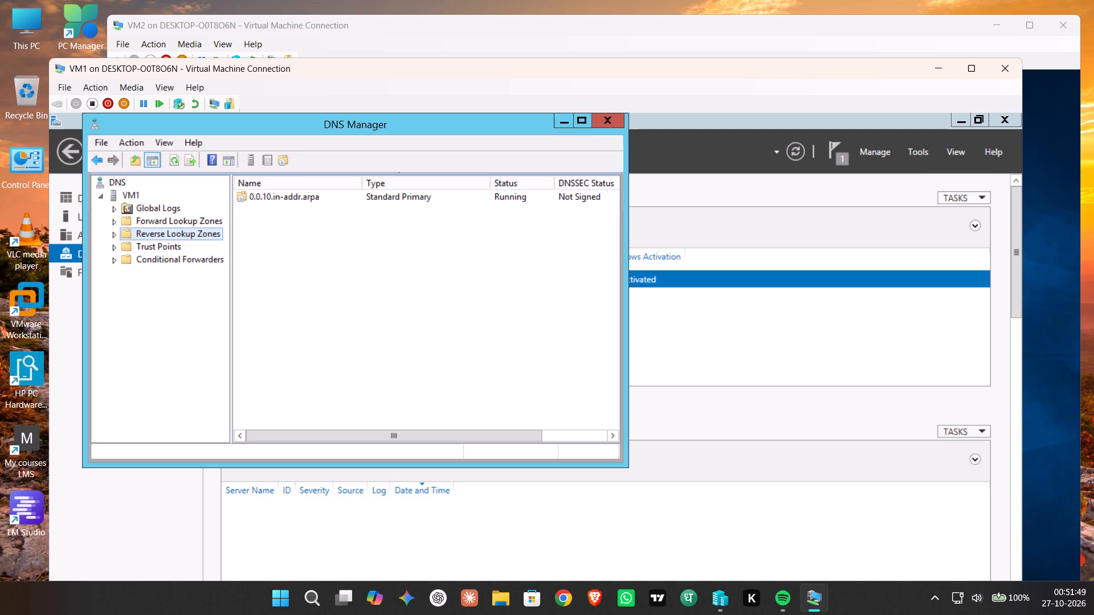
Show the Forward Lookup Zones of the VM1 server in DNS Manager.
left_click(165, 223)
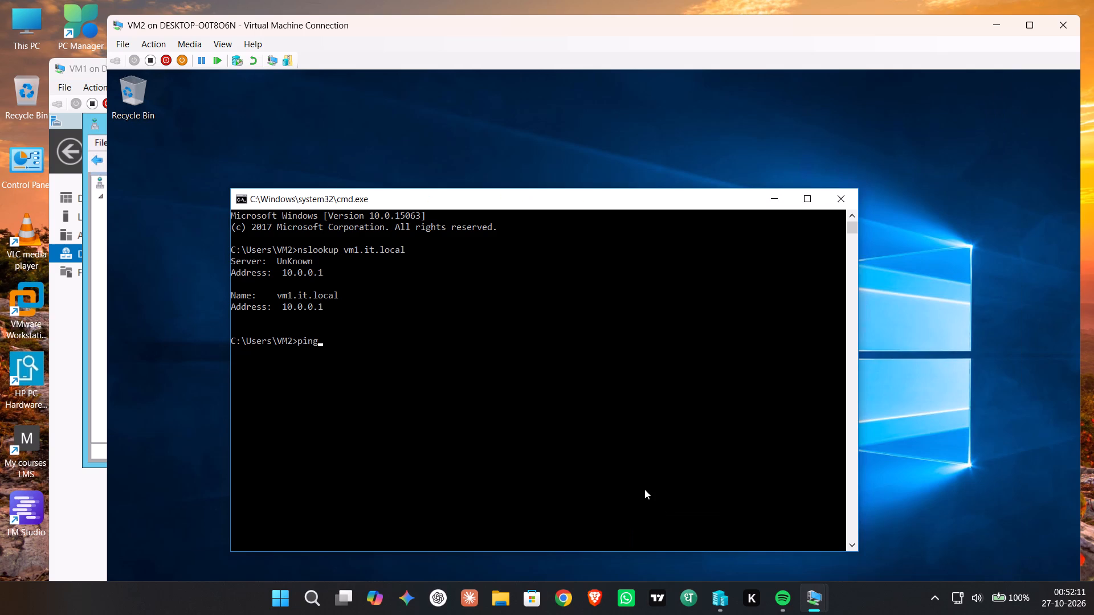
Ping vm1.it.local from the Command Prompt on VM2 to test name resolution and connectivity.
key("space")
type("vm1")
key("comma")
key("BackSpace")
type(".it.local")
Run the ping command against vm1.it.local in the Command Prompt on VM2.
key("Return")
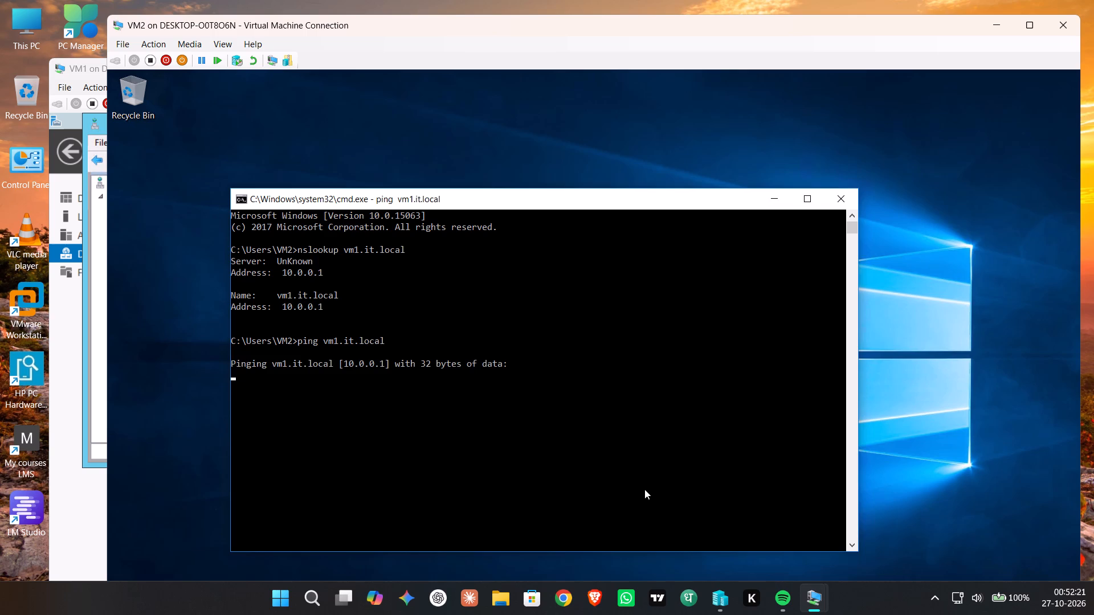
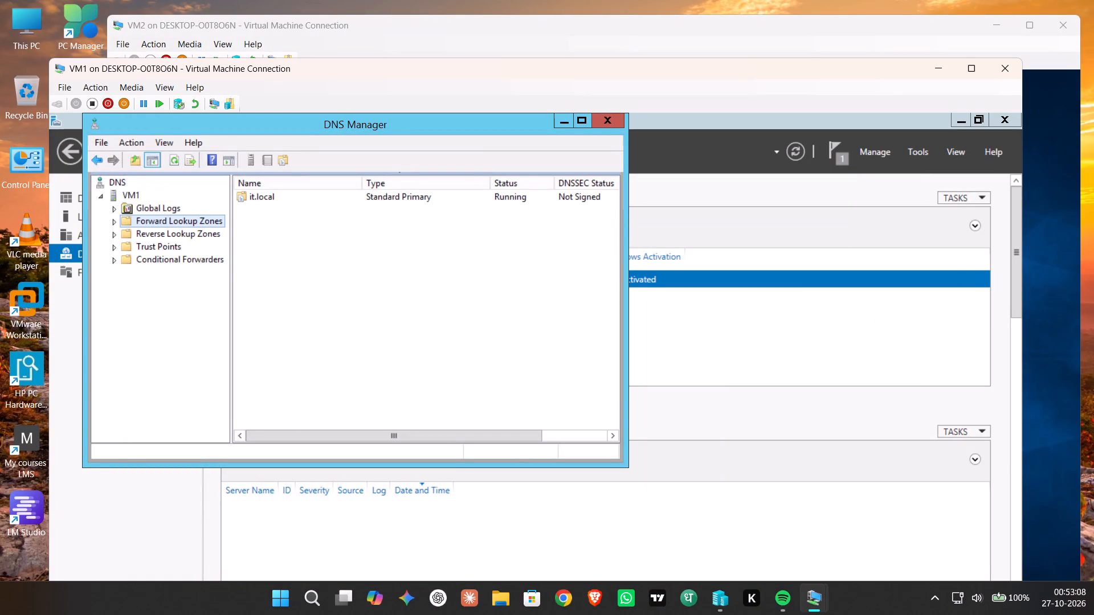
Expand the Forward Lookup Zones folder of the VM1 server in the DNS Manager tree.
left_click(113, 223)
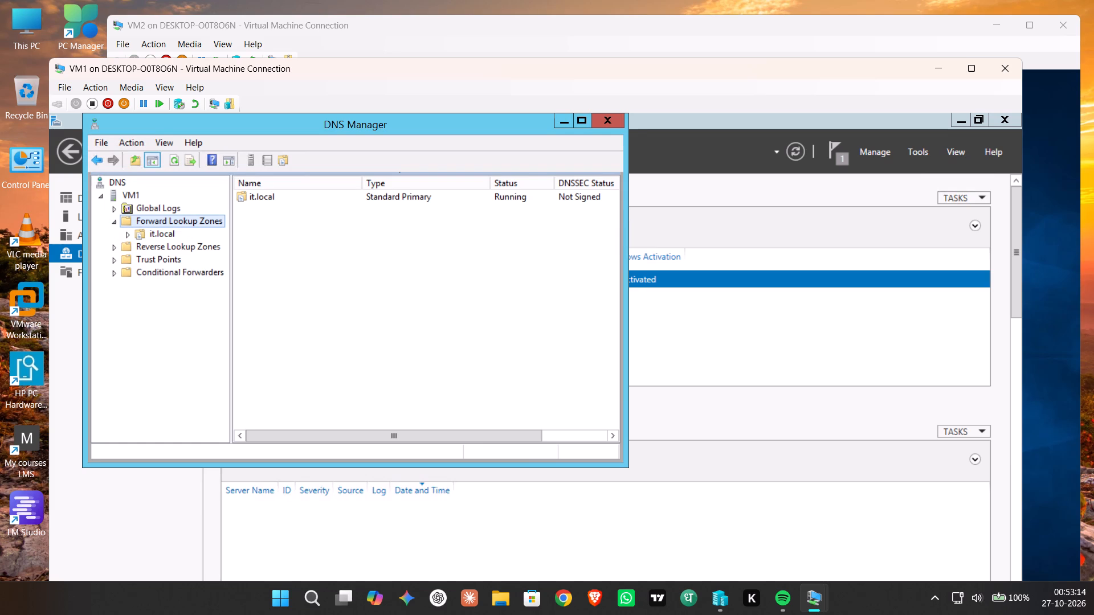
Show the records of the it.local forward lookup zone on VM1.
left_click(144, 236)
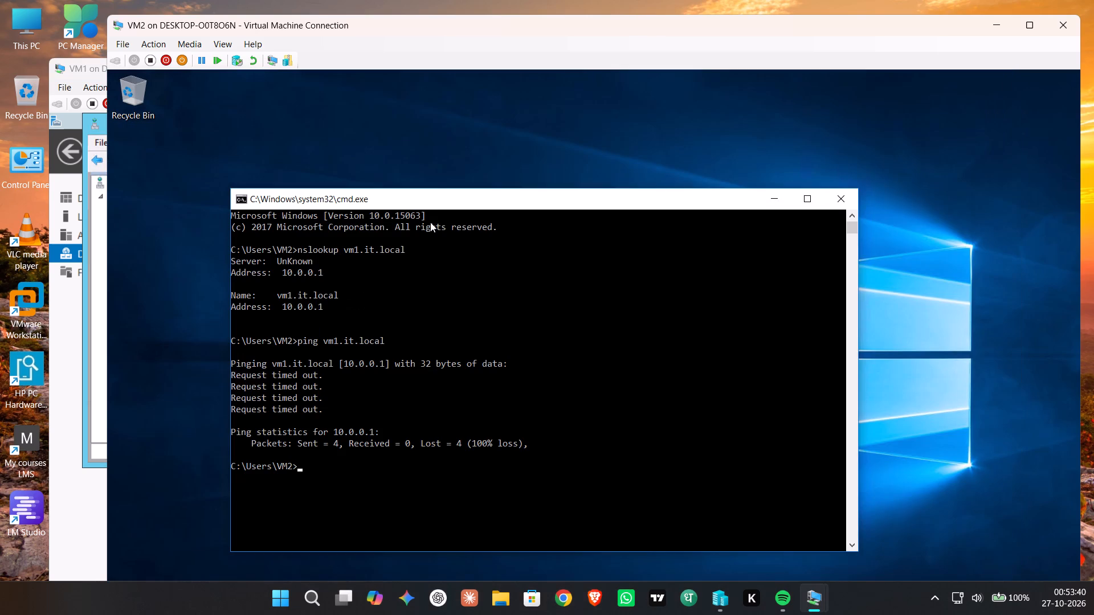
Run nslookup vm1.it.local again in the Command Prompt on VM2 to recheck name resolution.
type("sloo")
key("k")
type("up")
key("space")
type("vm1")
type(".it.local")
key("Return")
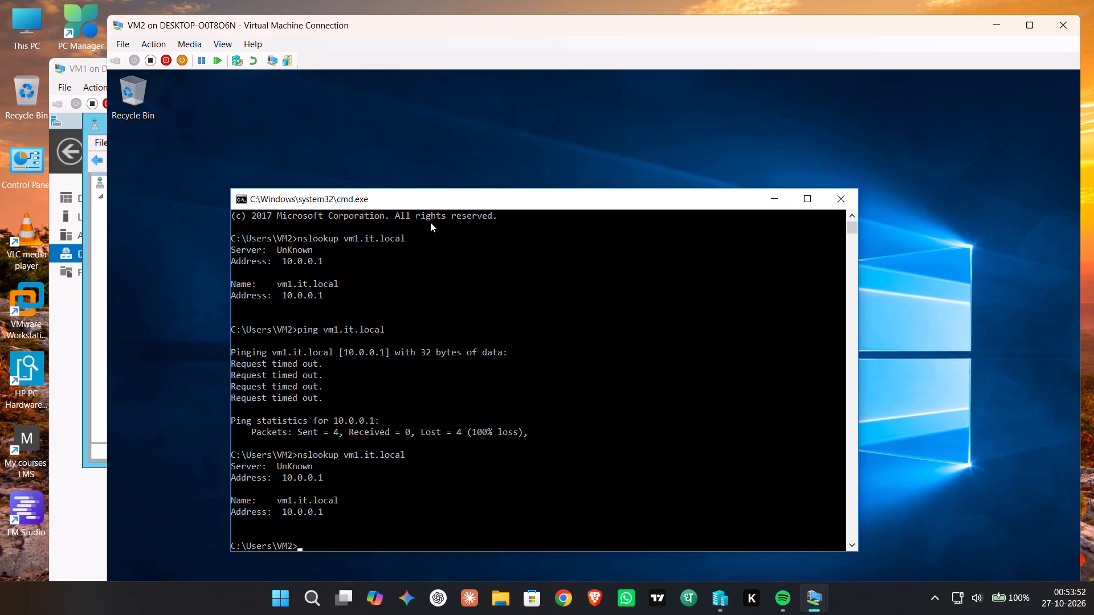
Switch to VM2 and run nslookup vm1 it.local in Command Prompt, with a space between the host and domain.
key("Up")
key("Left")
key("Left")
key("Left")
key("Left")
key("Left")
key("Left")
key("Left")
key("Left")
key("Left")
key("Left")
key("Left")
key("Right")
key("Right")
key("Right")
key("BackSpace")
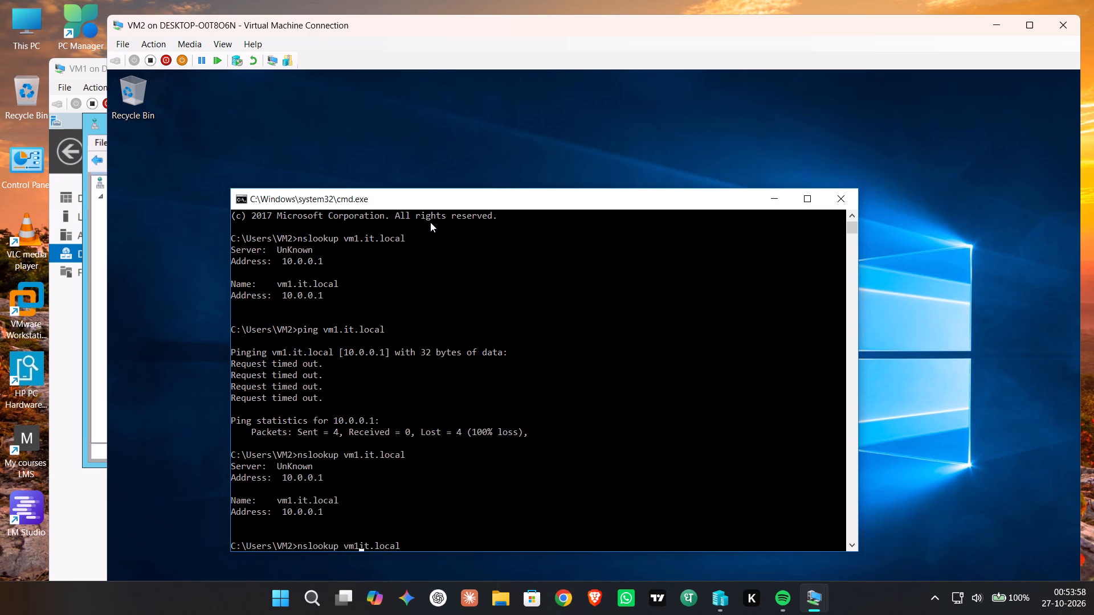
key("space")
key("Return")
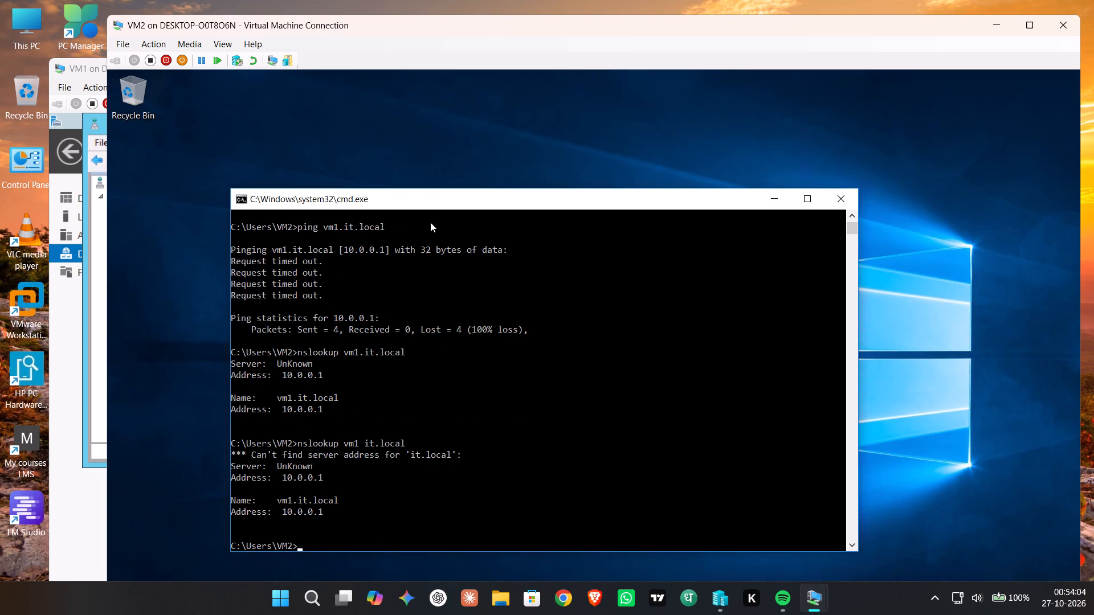
Ping vm1.it.local from the Command Prompt on VM2.
type("ping vm1")
key("period")
type("itll")
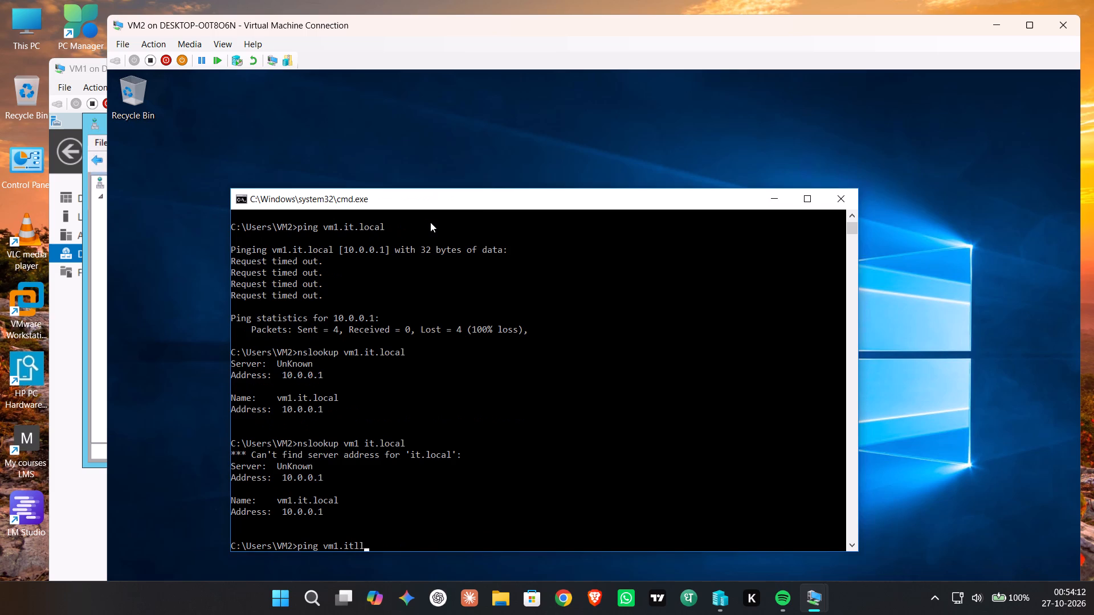
key("BackSpace")
key("BackSpace")
type(".locs")
key("BackSpace")
type("al")
key("Return")
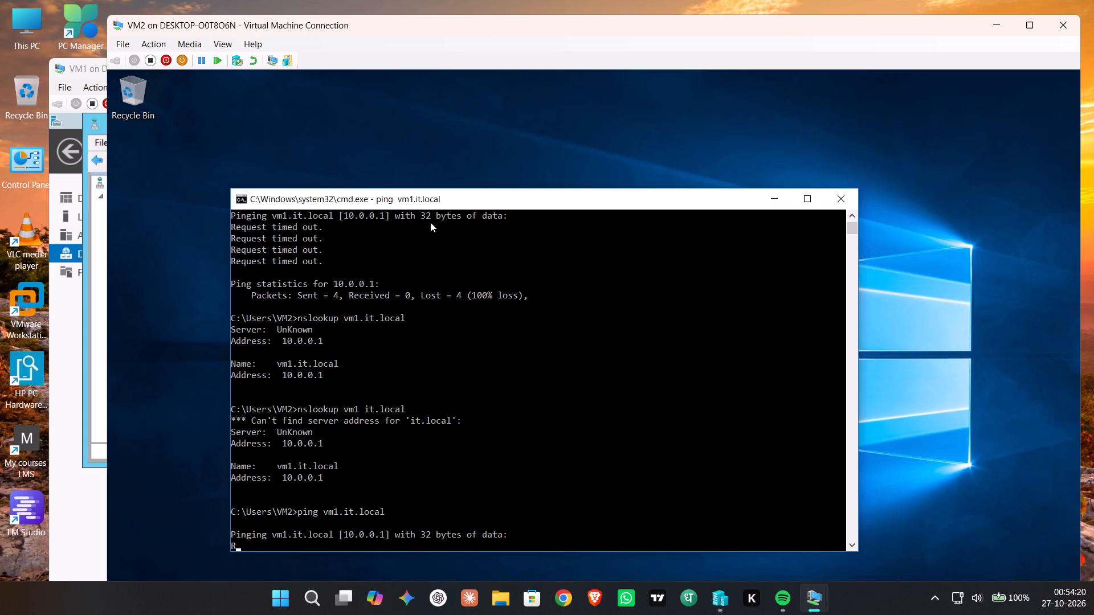
Maximize the Command Prompt window on VM2 and examine the output of the nslookup and ping tests for vm1.it.local.
scroll(446, 449, "right", 1)
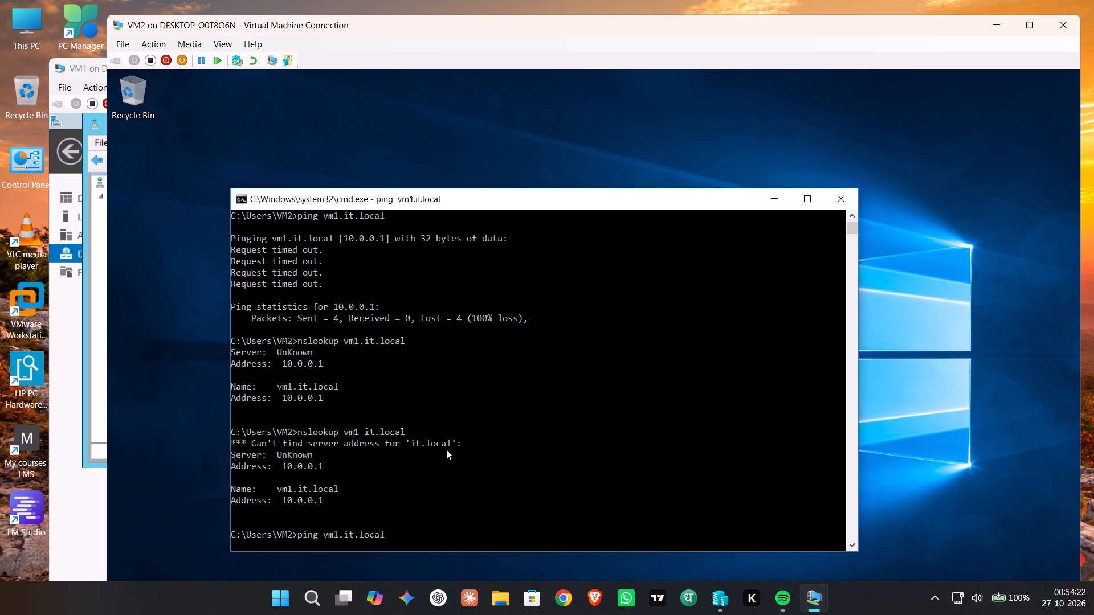
scroll(446, 449, "right", 3)
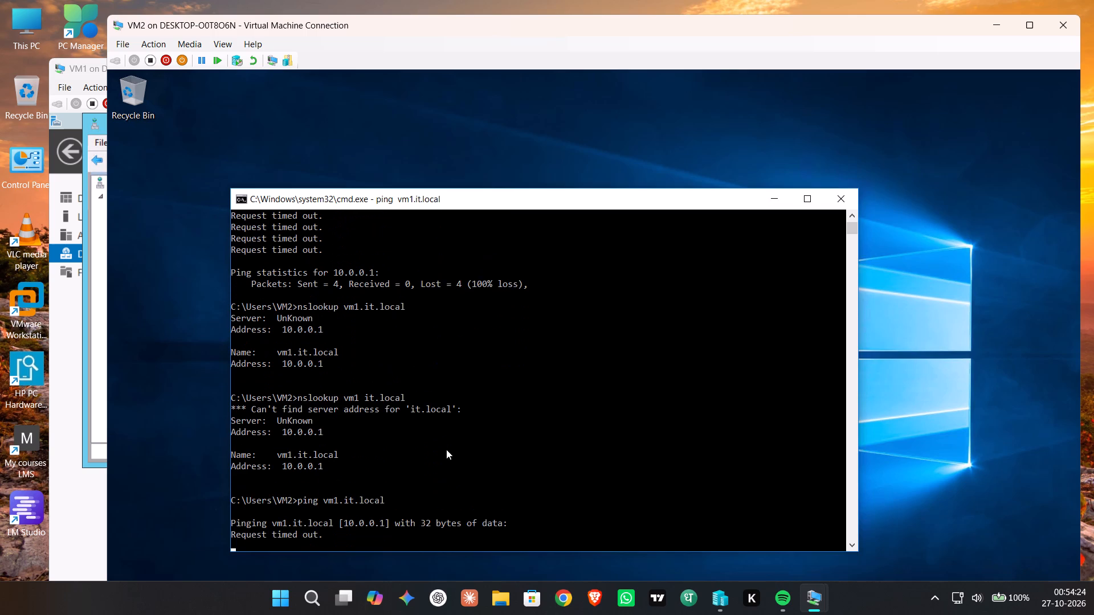
scroll(446, 449, "right", 2)
left_click(809, 203)
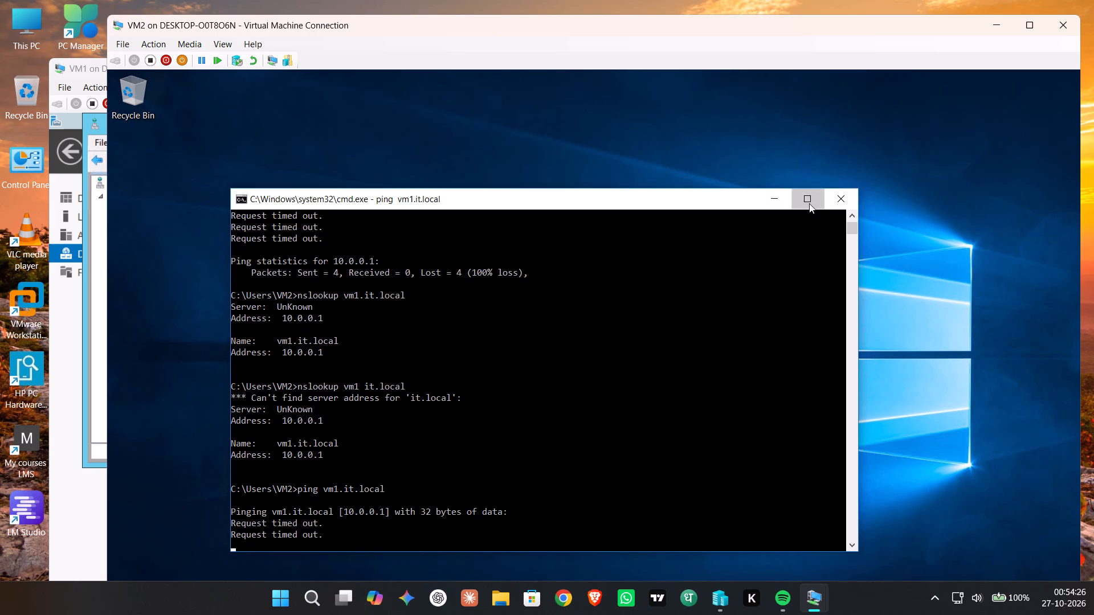
scroll(605, 294, "up", 1)
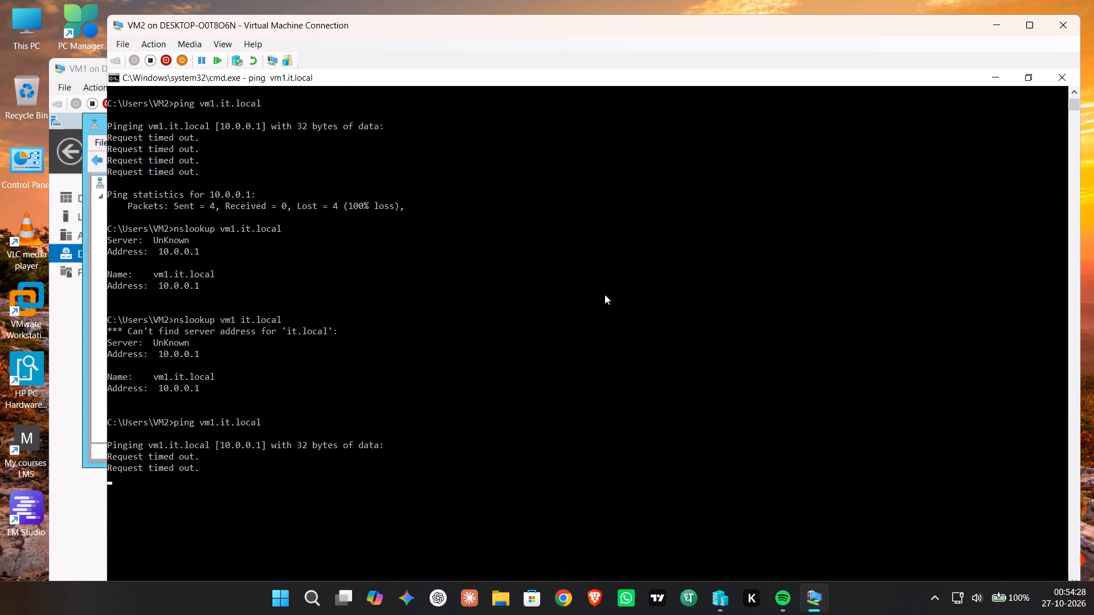
scroll(605, 294, "up", 3)
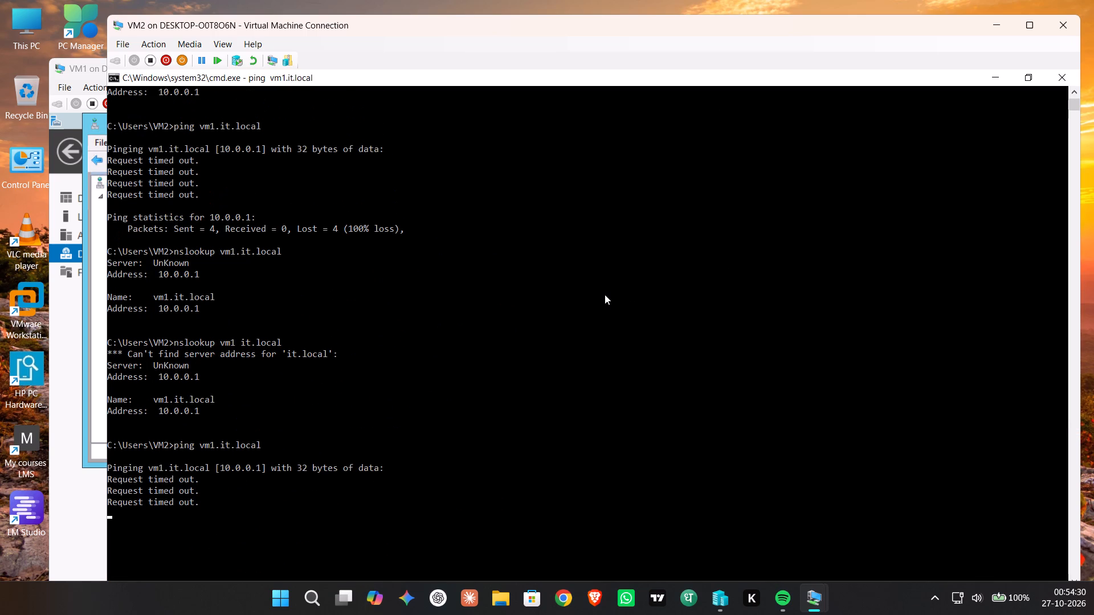
scroll(605, 294, "up", 1)
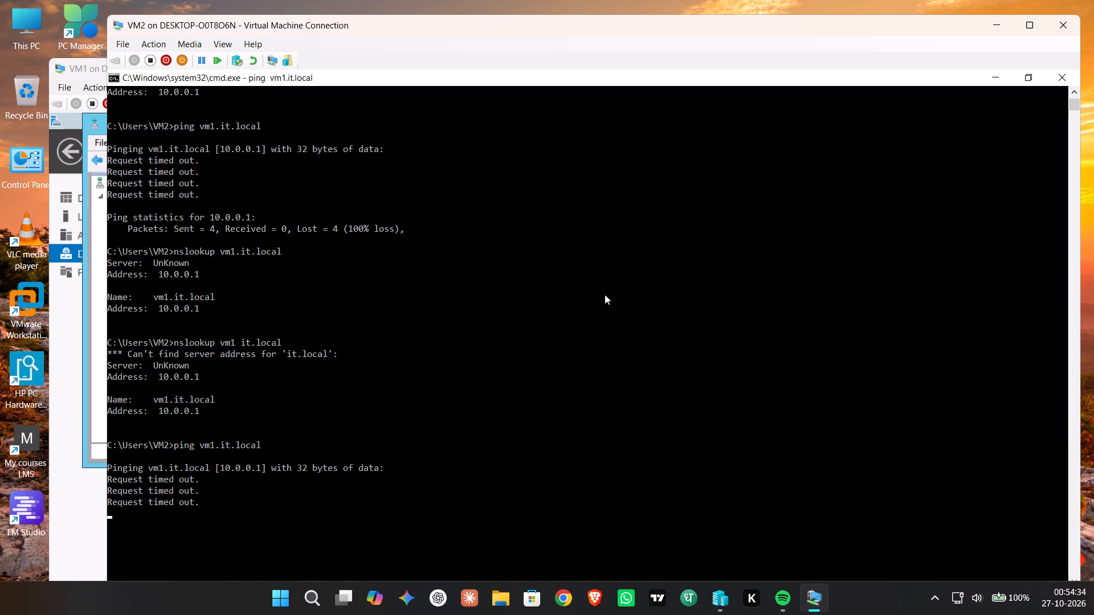
left_click(605, 294)
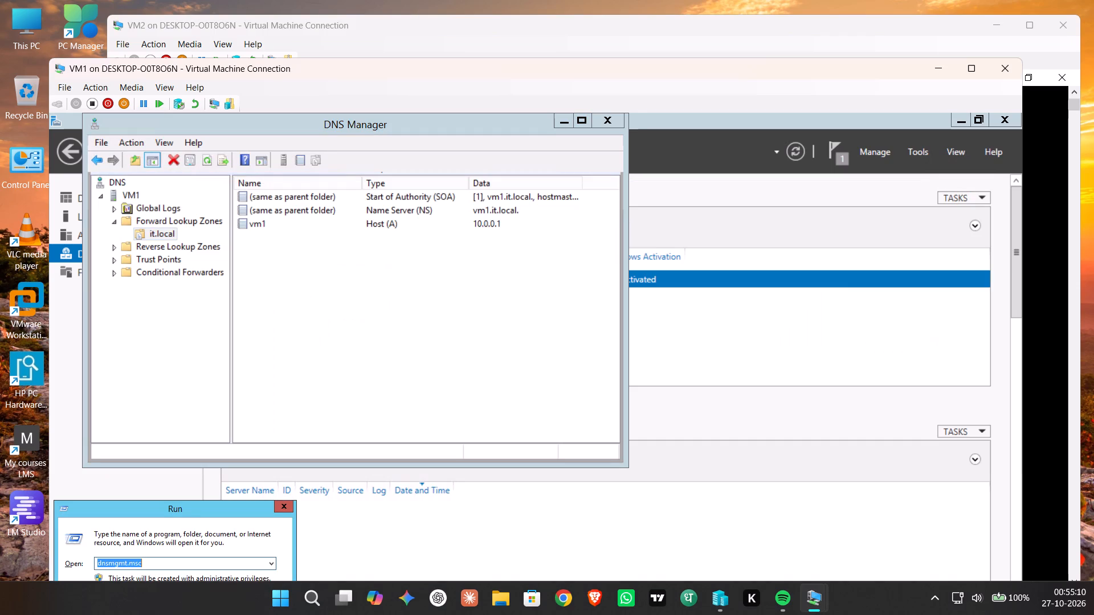
Open Windows Firewall with Advanced Security on VM1 by running wf.msc.
type("wf.")
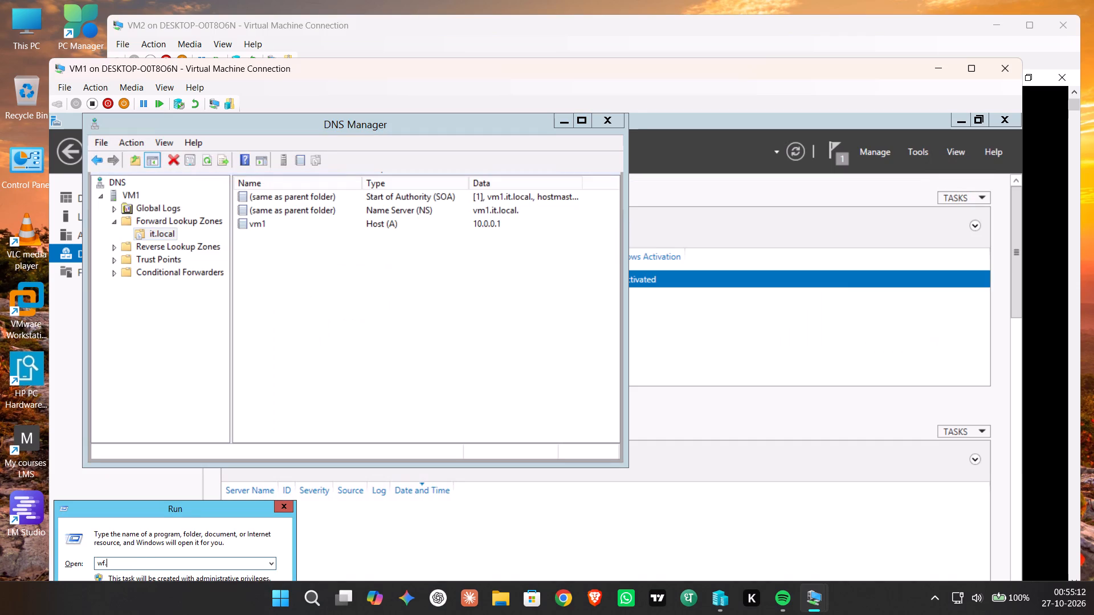
type("msc")
key("Return")
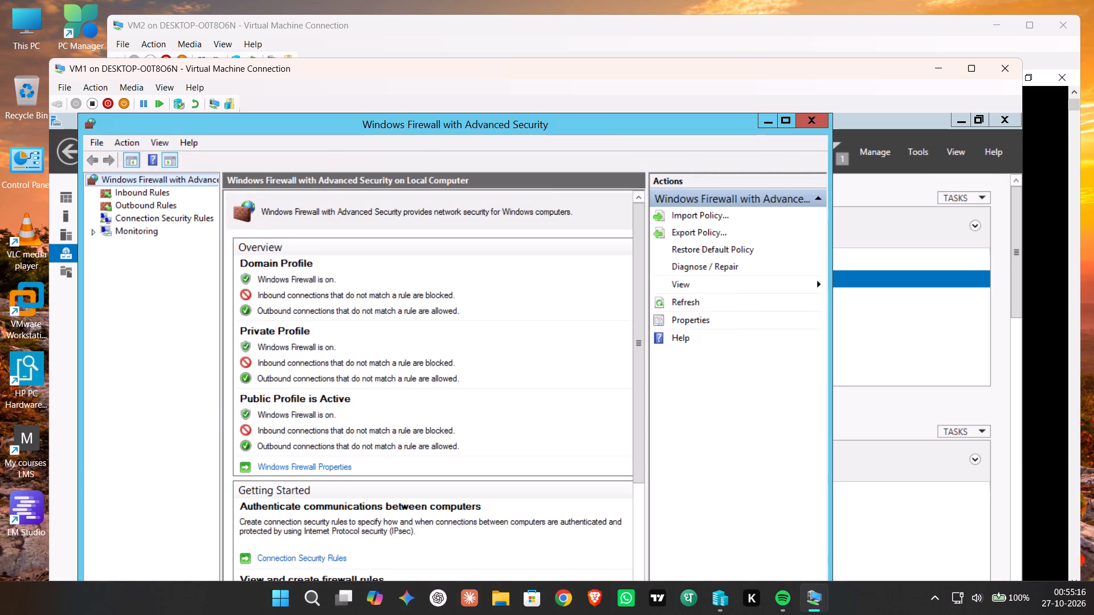
Enable the inbound rule File and Printer Sharing (Echo Request - ICMPv4-In) in VM1's firewall.
left_click(144, 193)
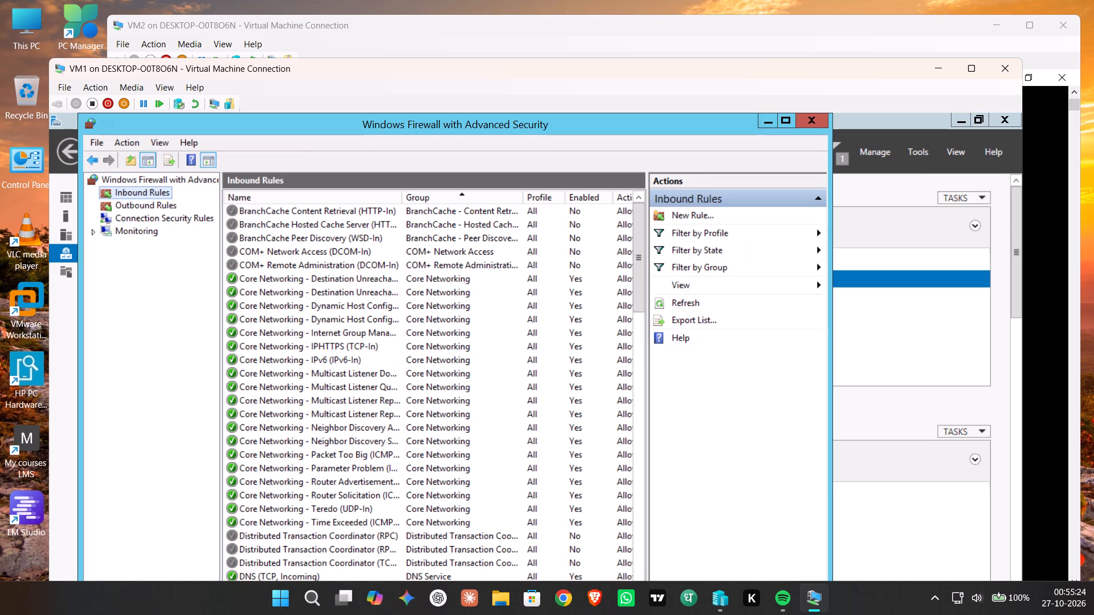
scroll(314, 341, "down", 1)
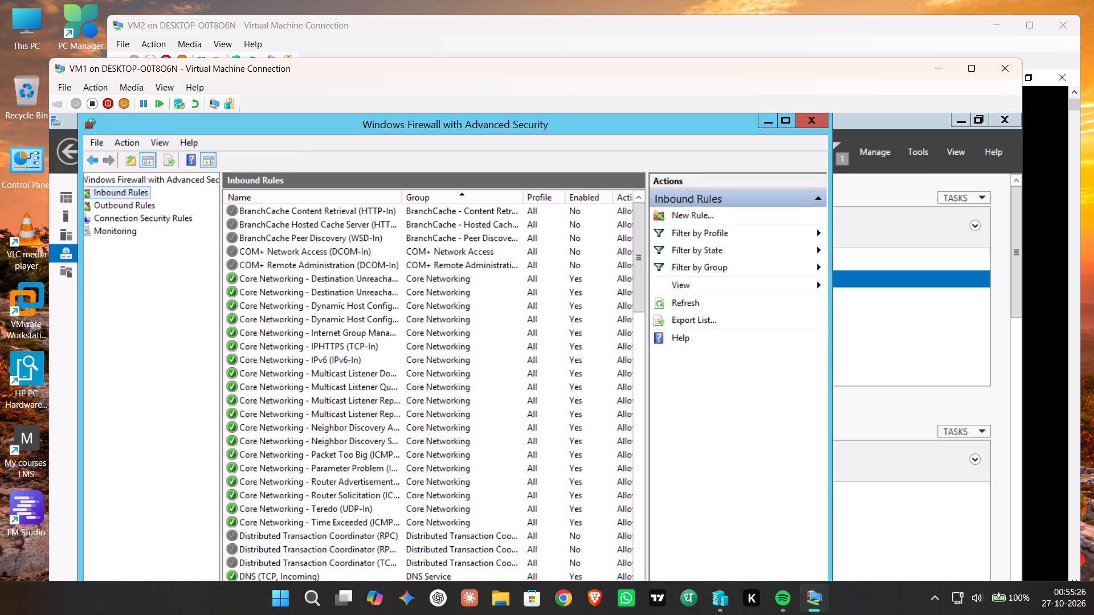
scroll(314, 341, "down", 2)
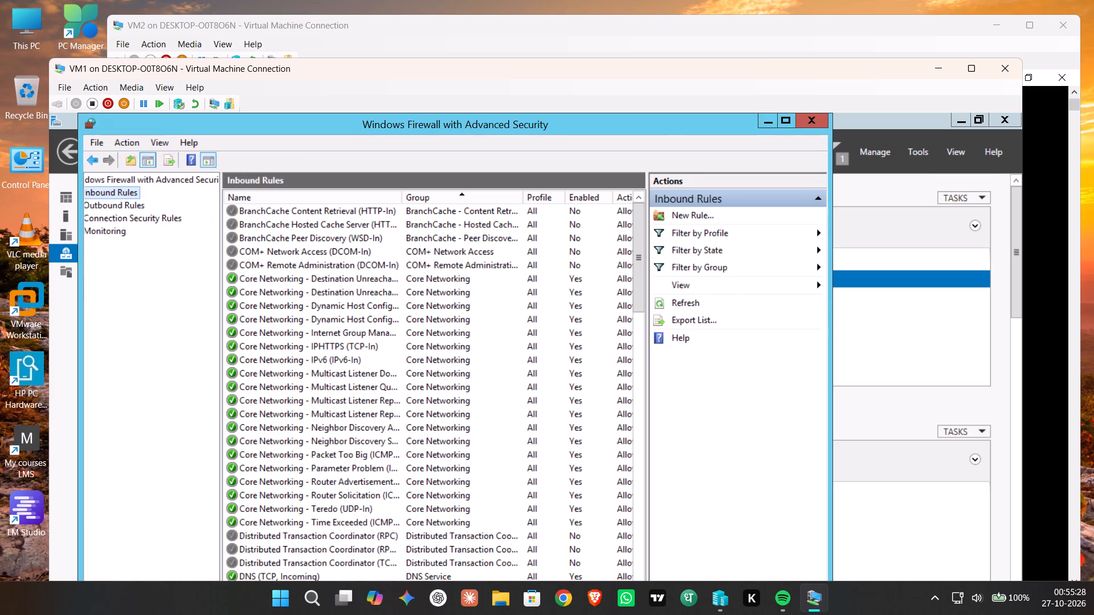
scroll(113, 329, "right", 1)
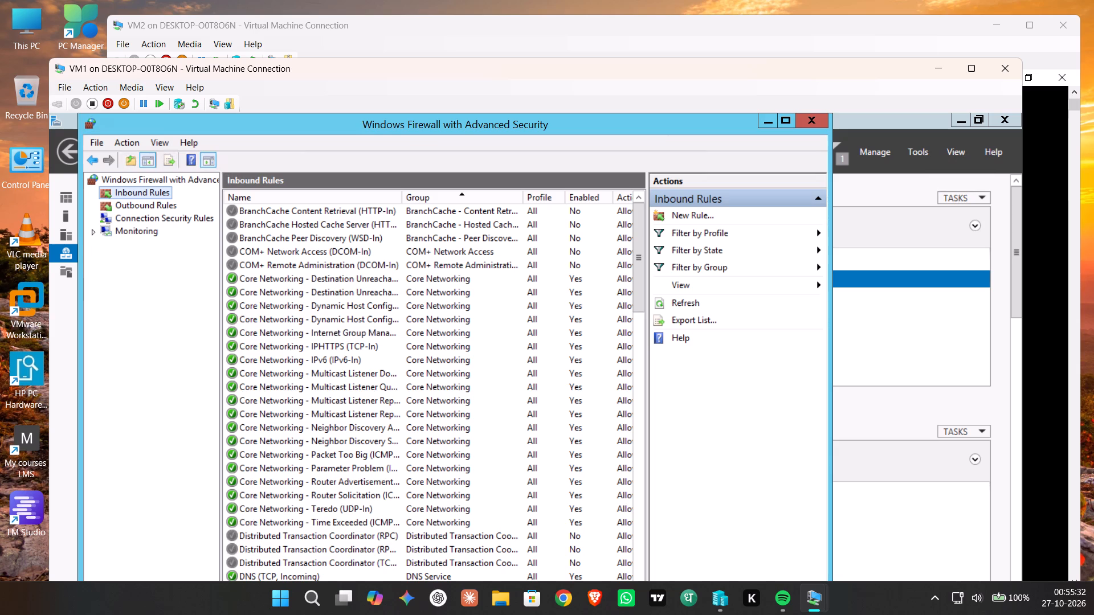
left_click_drag(634, 259, 638, 285)
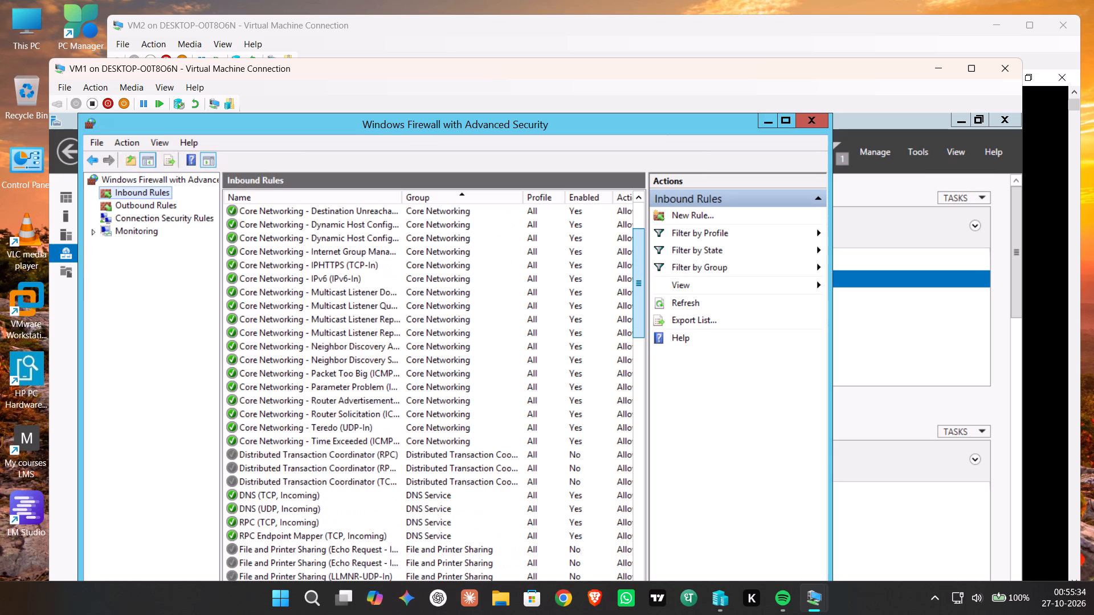
left_click_drag(638, 285, 643, 309)
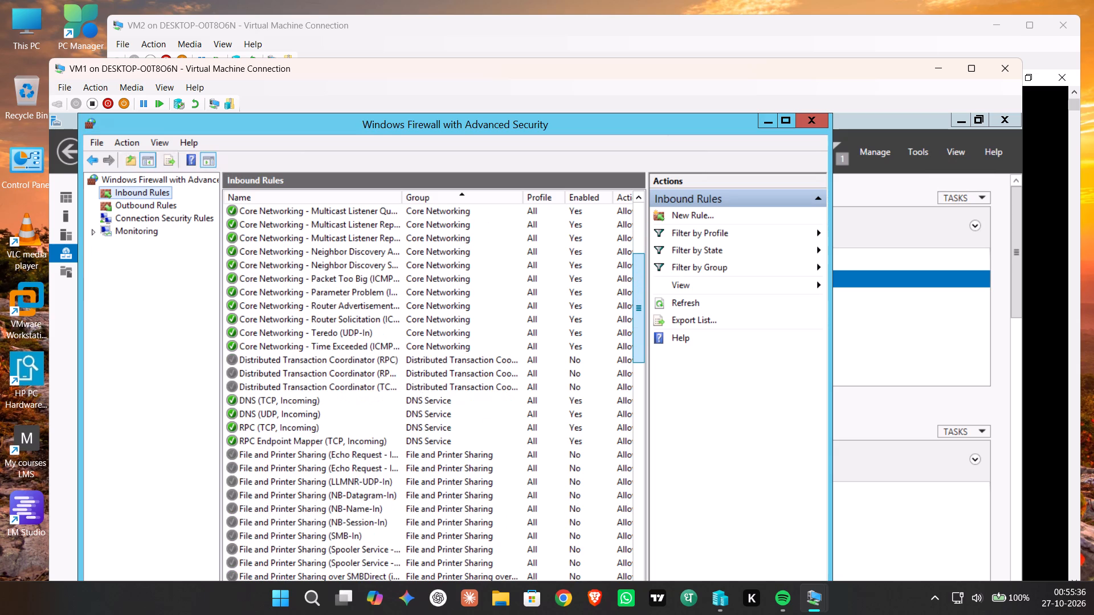
left_click_drag(643, 309, 644, 309)
left_click_drag(644, 309, 644, 309)
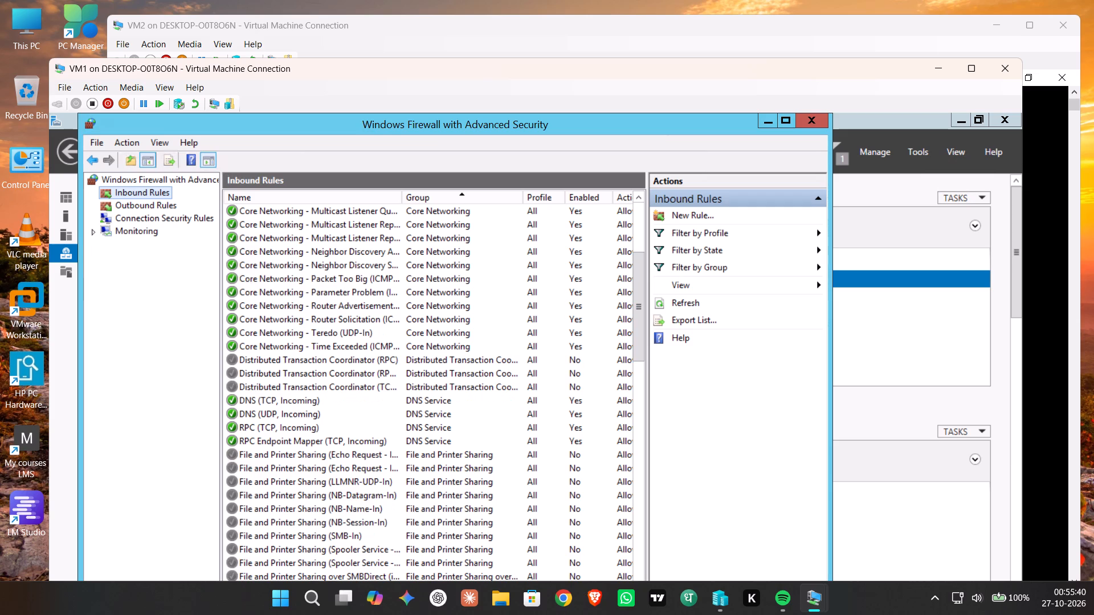
right_click(382, 454)
left_click(425, 457)
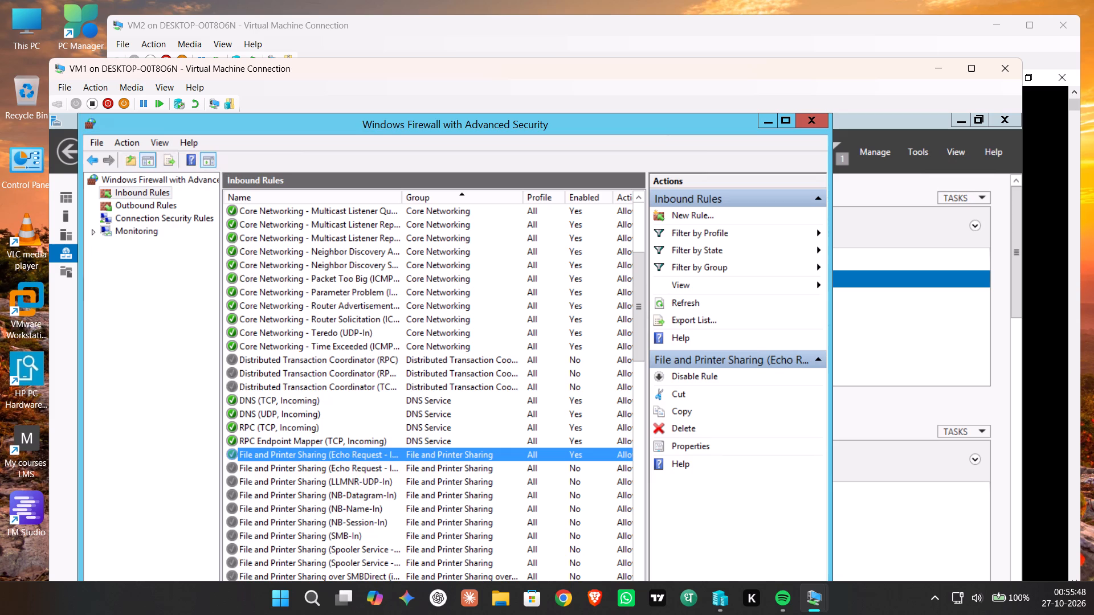
Switch to VM2 and ping VM1 by its IP address from the Command Prompt.
left_click(371, 467)
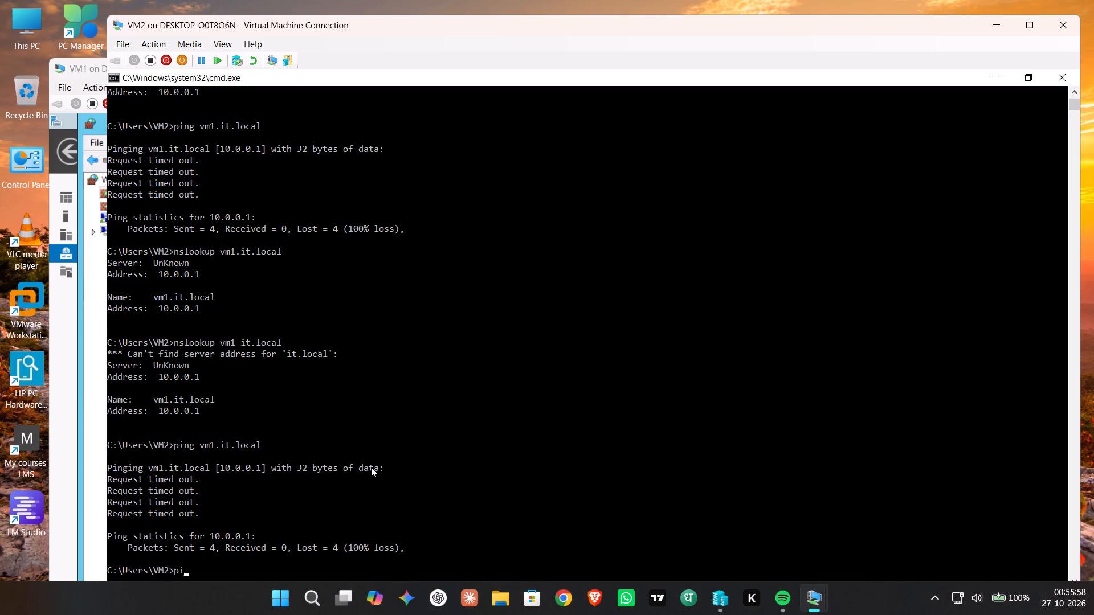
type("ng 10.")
Finish entering the ping command for VM1's address 10.0.0.1 in VM2's Command Prompt and run it.
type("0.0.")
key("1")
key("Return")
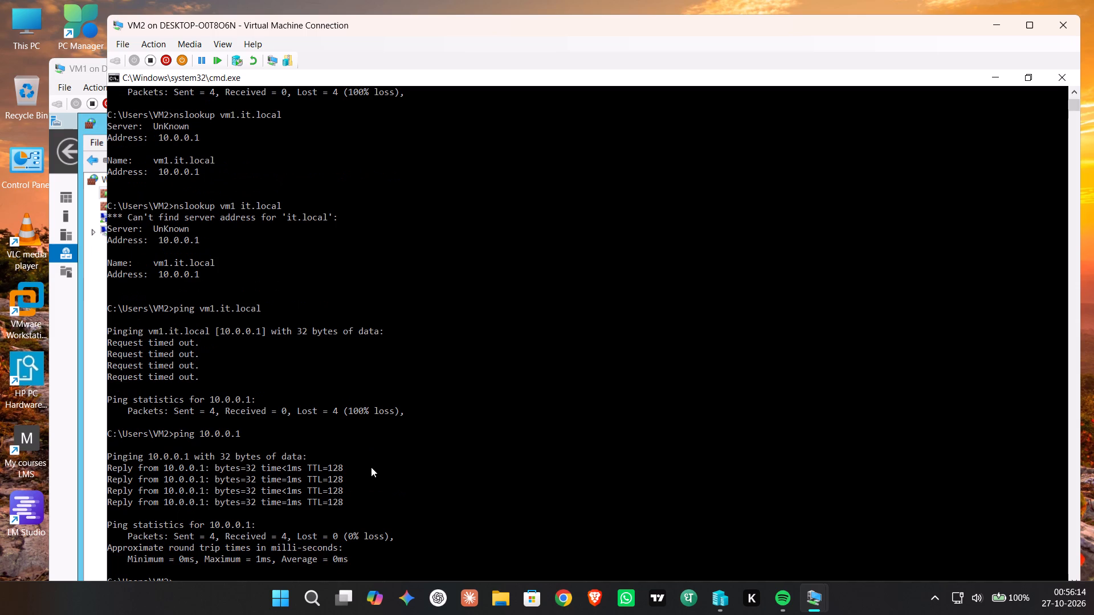
Rerun the earlier nslookup vm1 it.local query in VM2's Command Prompt and check its output.
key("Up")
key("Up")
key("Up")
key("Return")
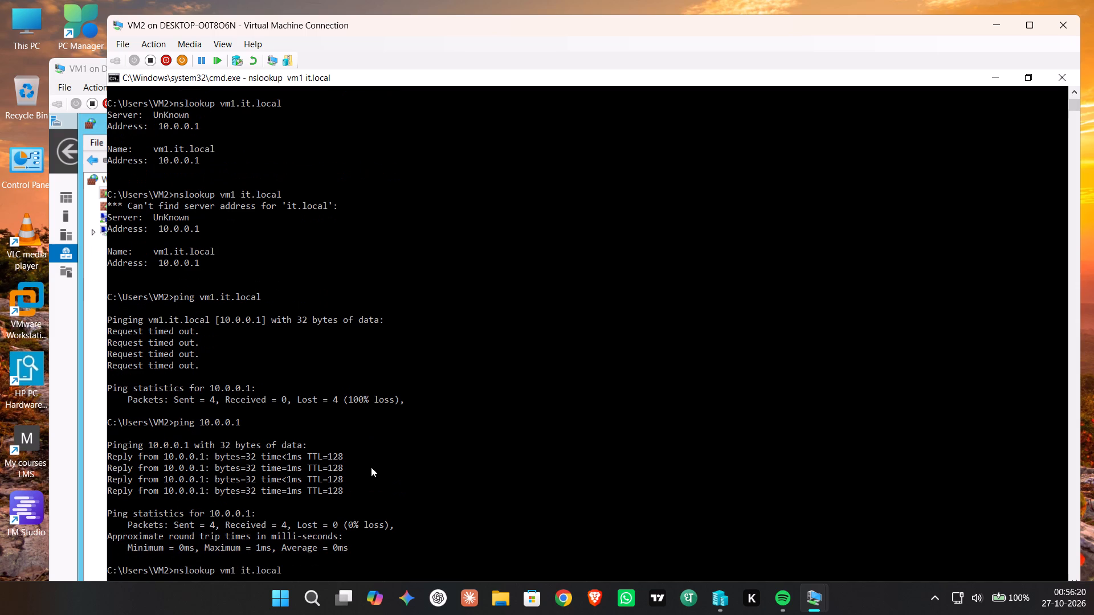
scroll(371, 467, "down", 2)
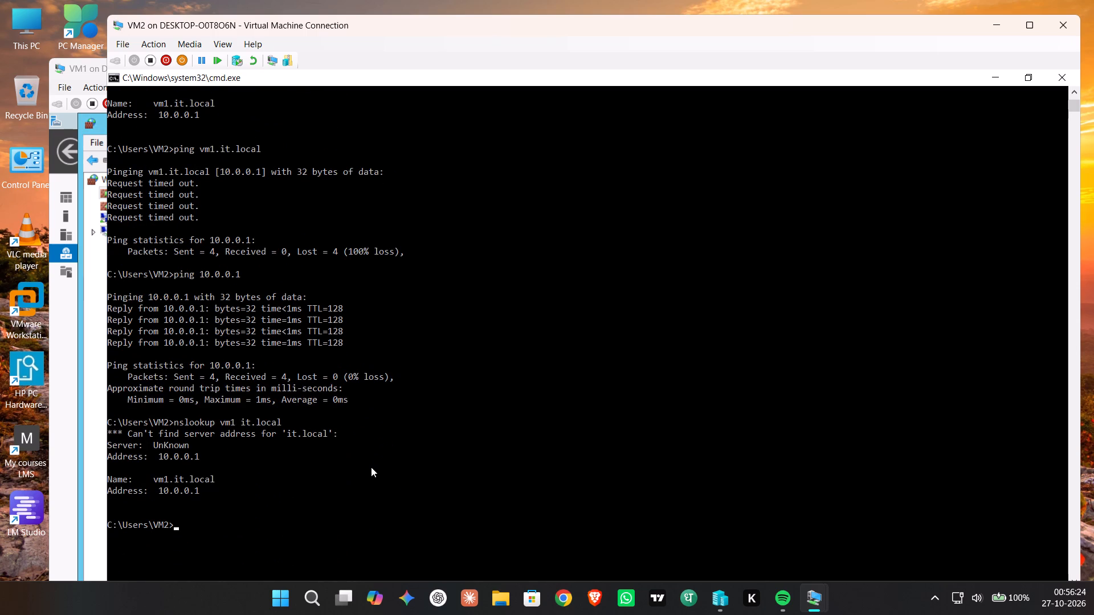
left_click(371, 467)
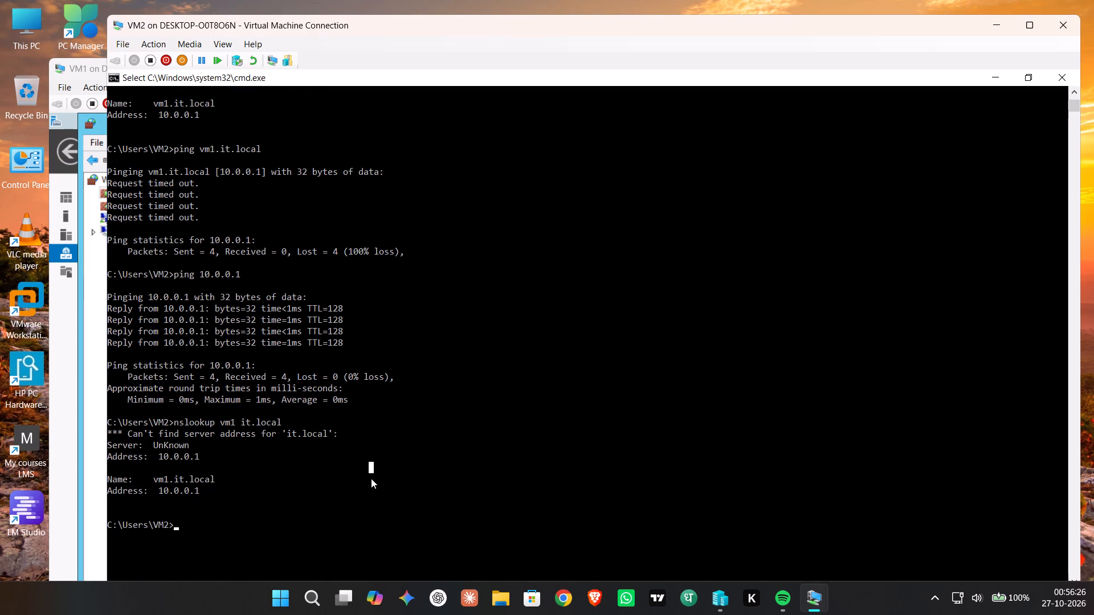
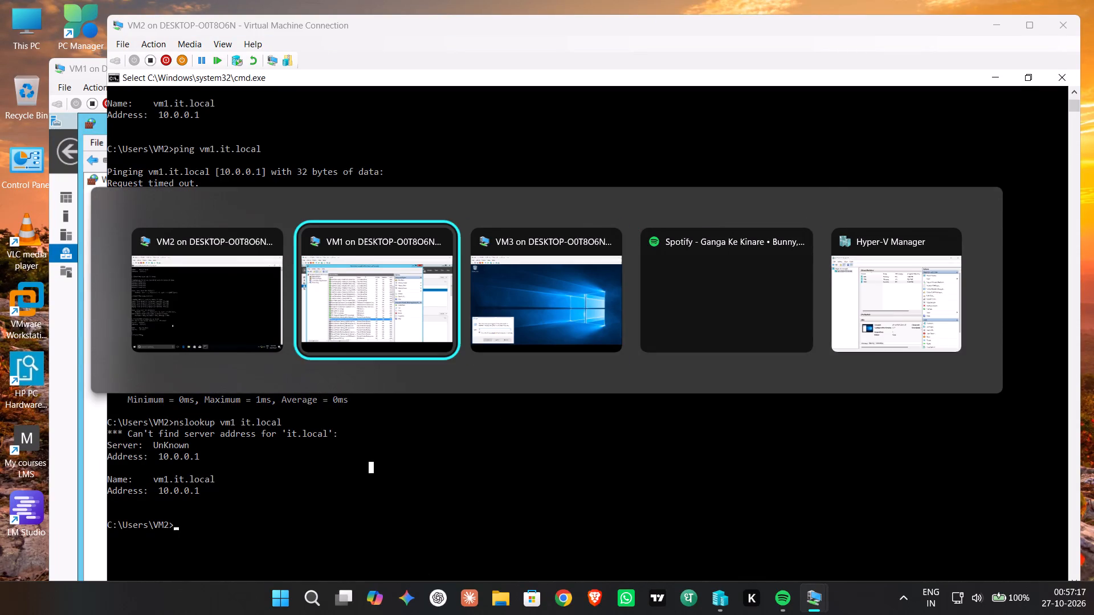
Switch to VM1, close Windows Firewall with Advanced Security, and open the 0.0.10.in-addr.arpa reverse lookup zone in DNS Manager.
left_click(814, 112)
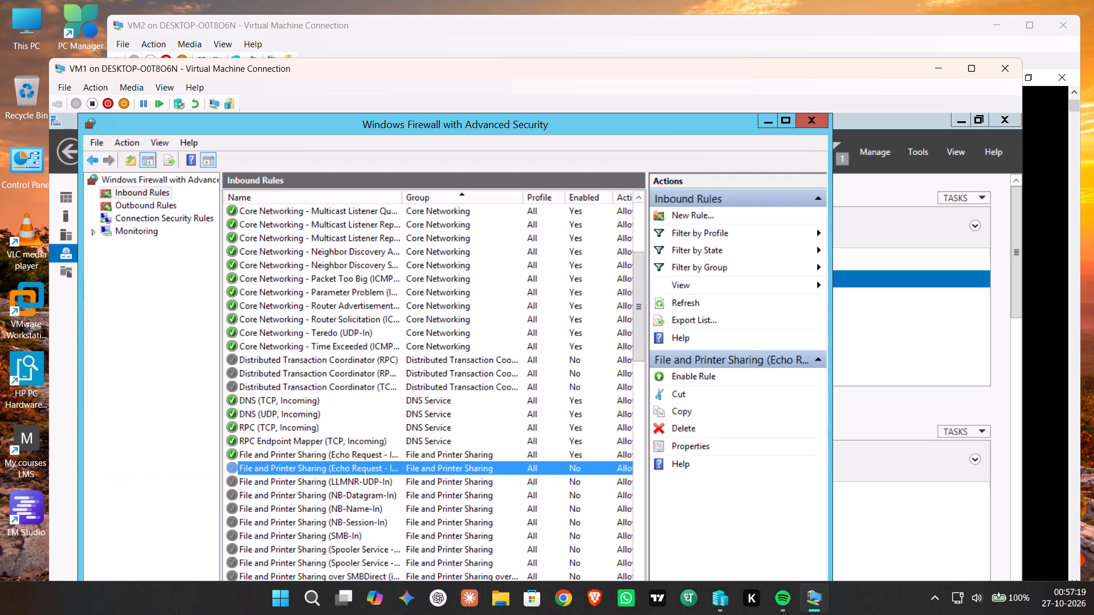
left_click(813, 113)
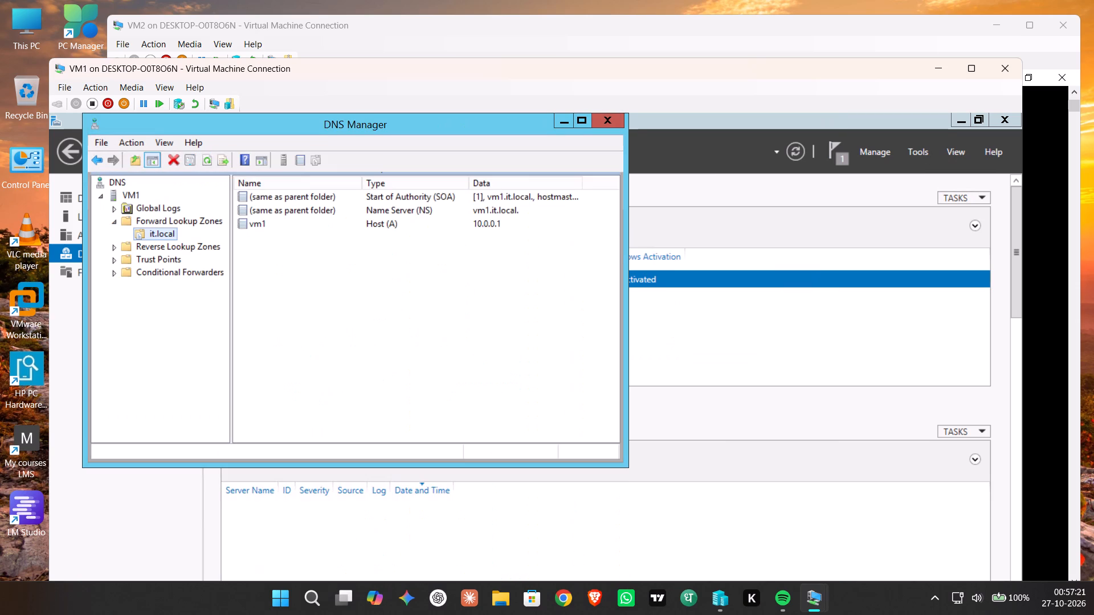
left_click(147, 243)
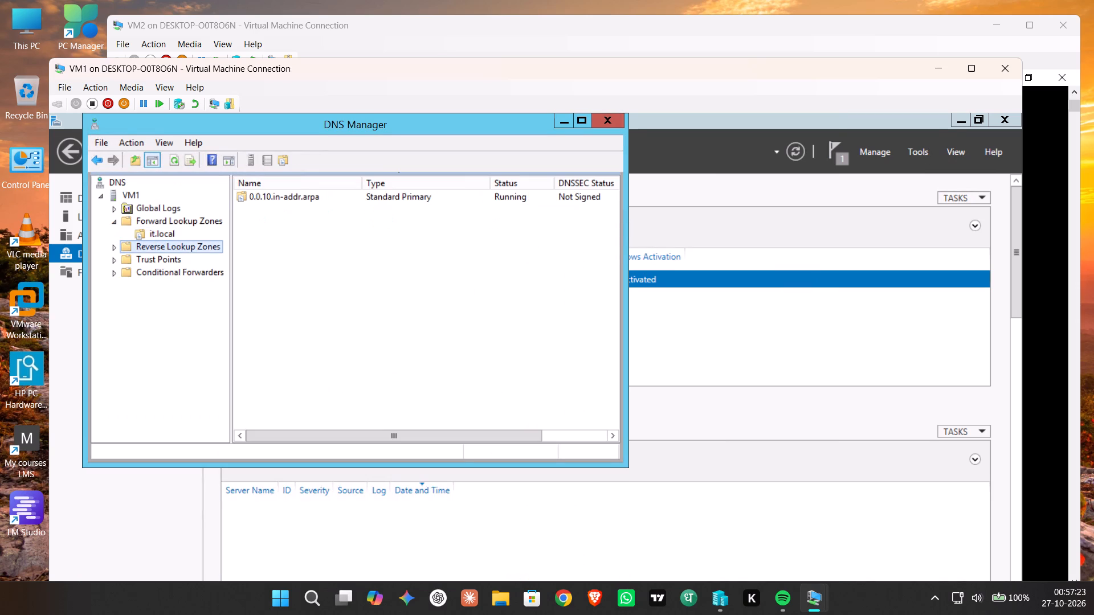
double_click(266, 198)
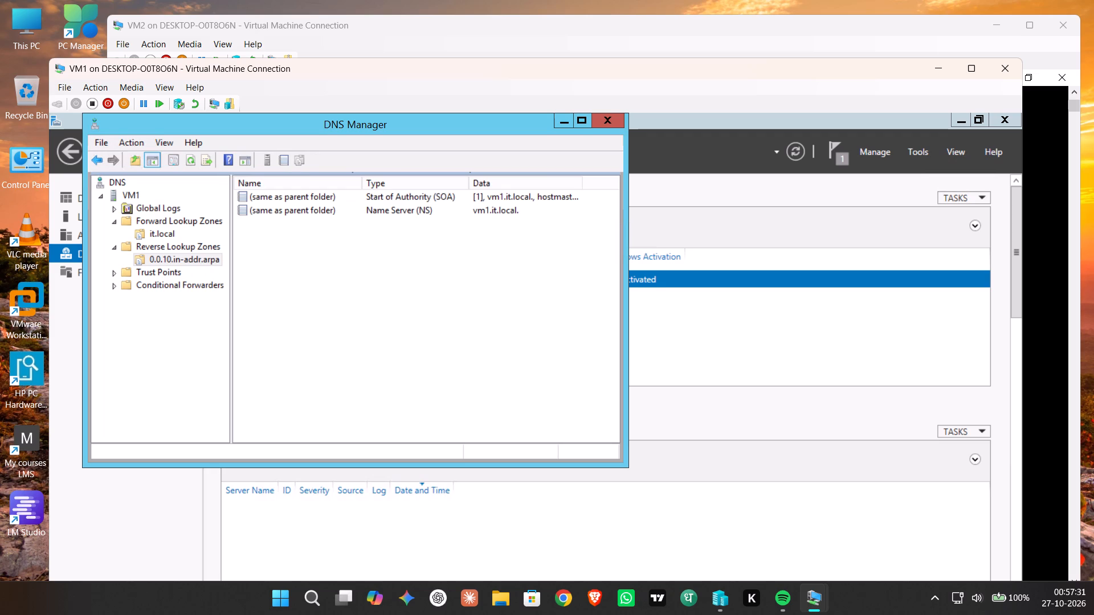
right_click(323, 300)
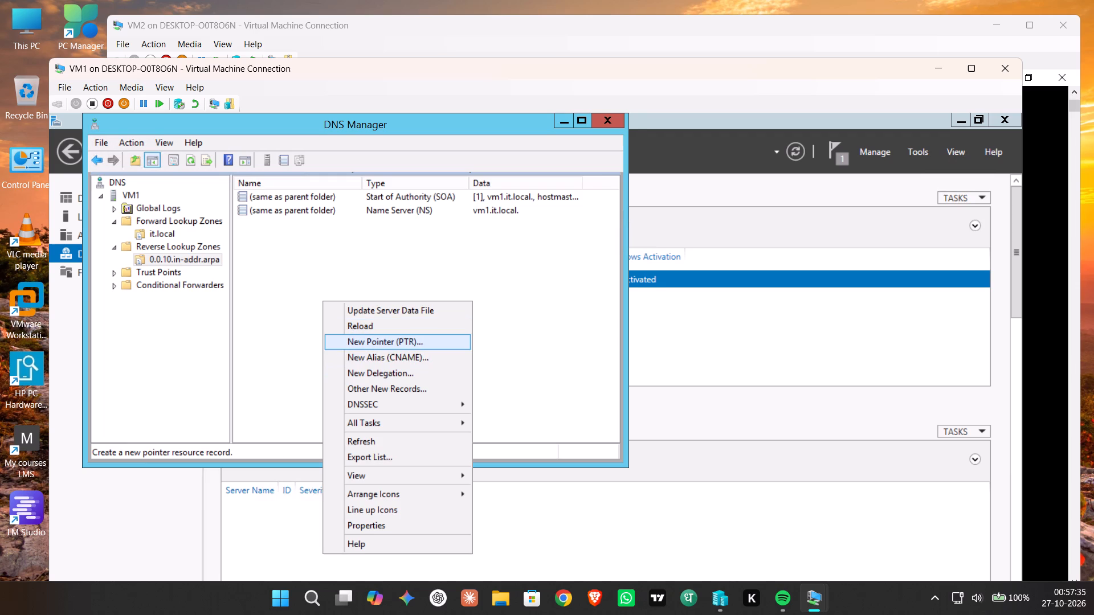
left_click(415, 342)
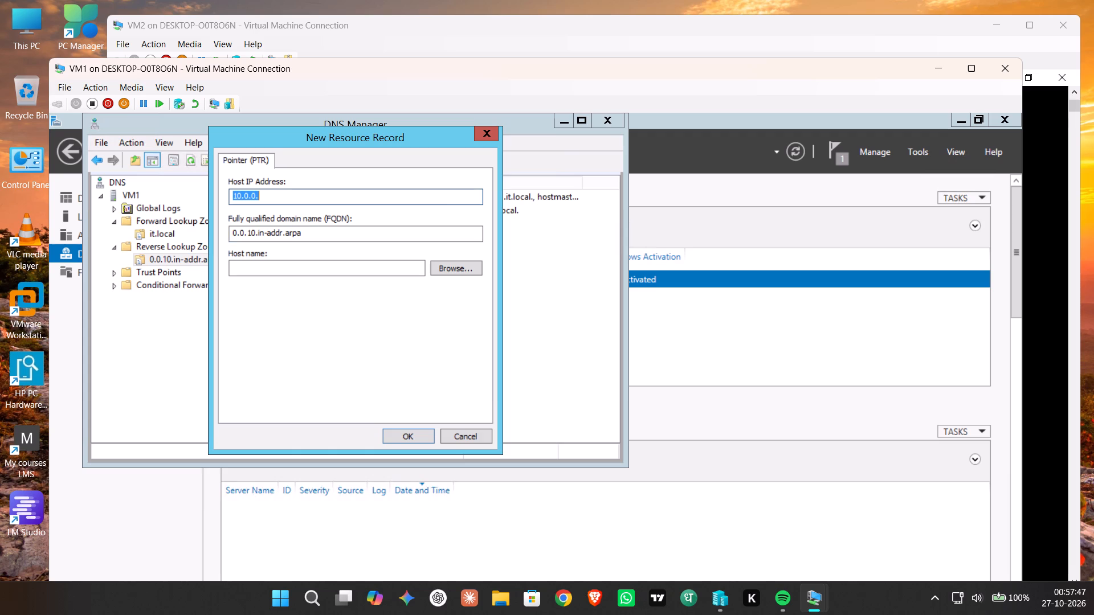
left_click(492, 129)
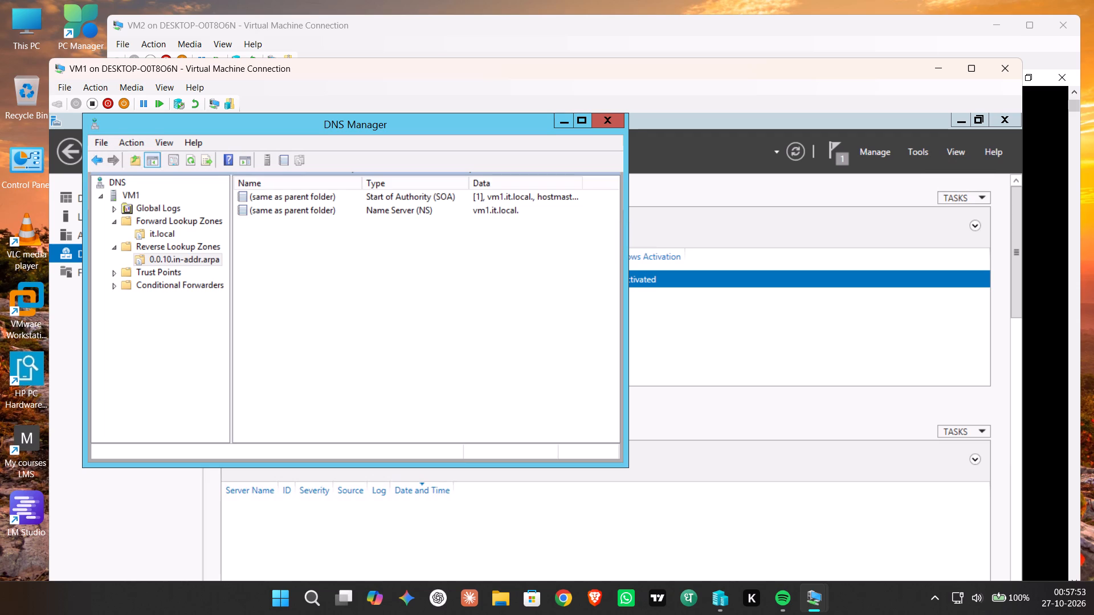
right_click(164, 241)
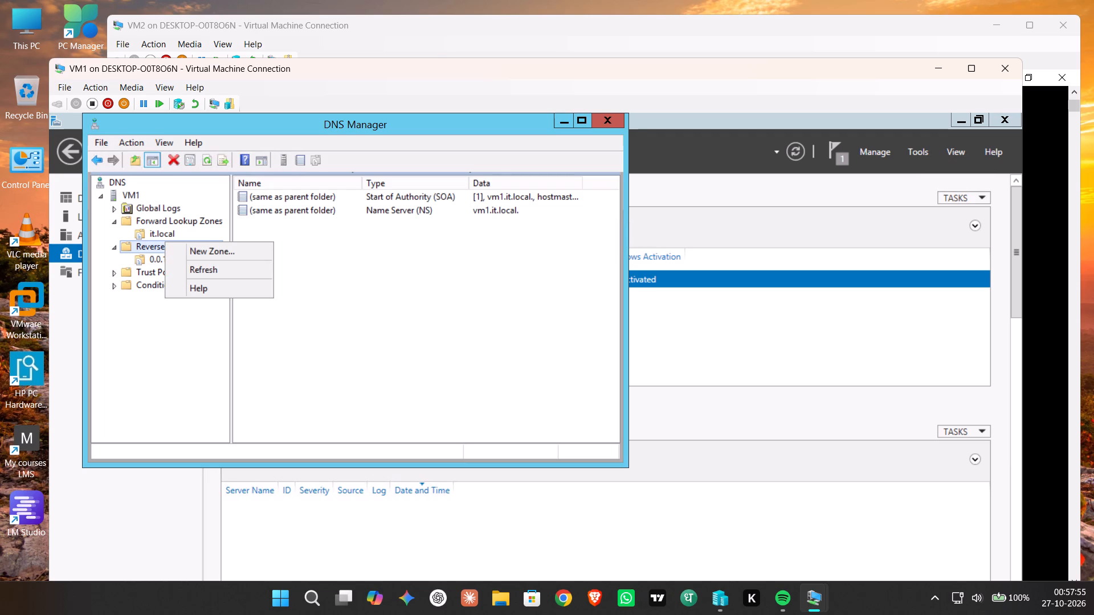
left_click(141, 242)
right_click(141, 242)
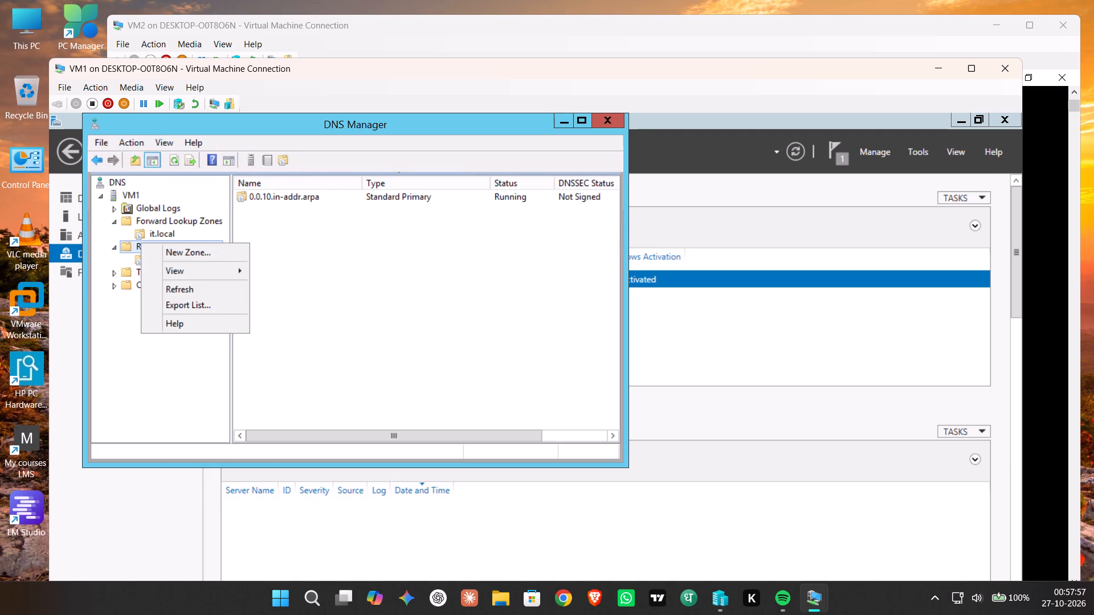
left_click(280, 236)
Start a new pointer (PTR) record in the 0.0.10.in-addr.arpa zone with host IP address 10.0.0.1.
left_click(188, 257)
right_click(188, 257)
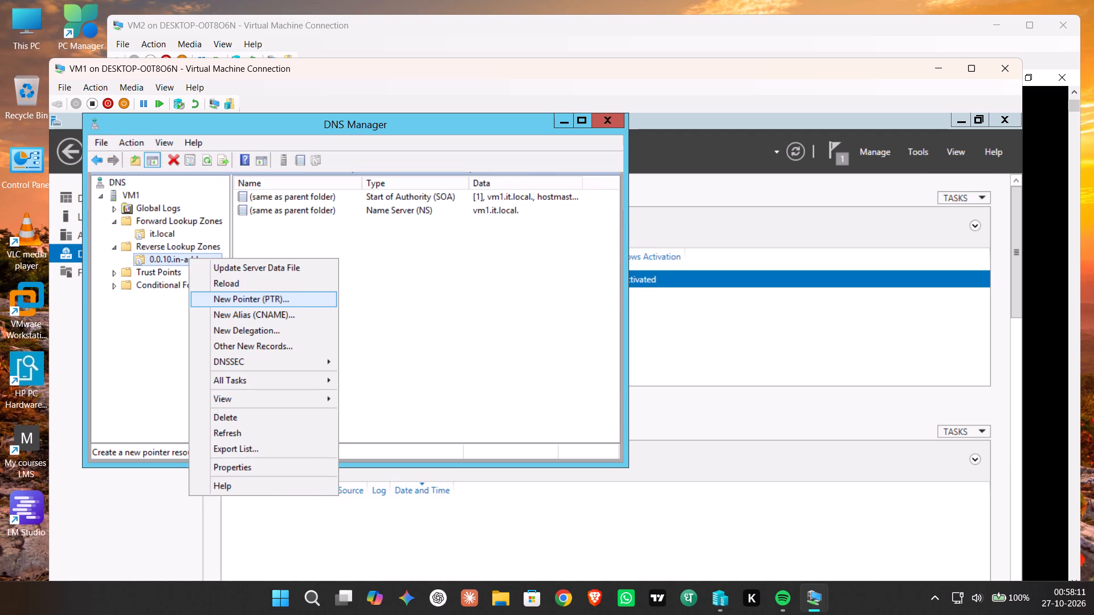
left_click(251, 298)
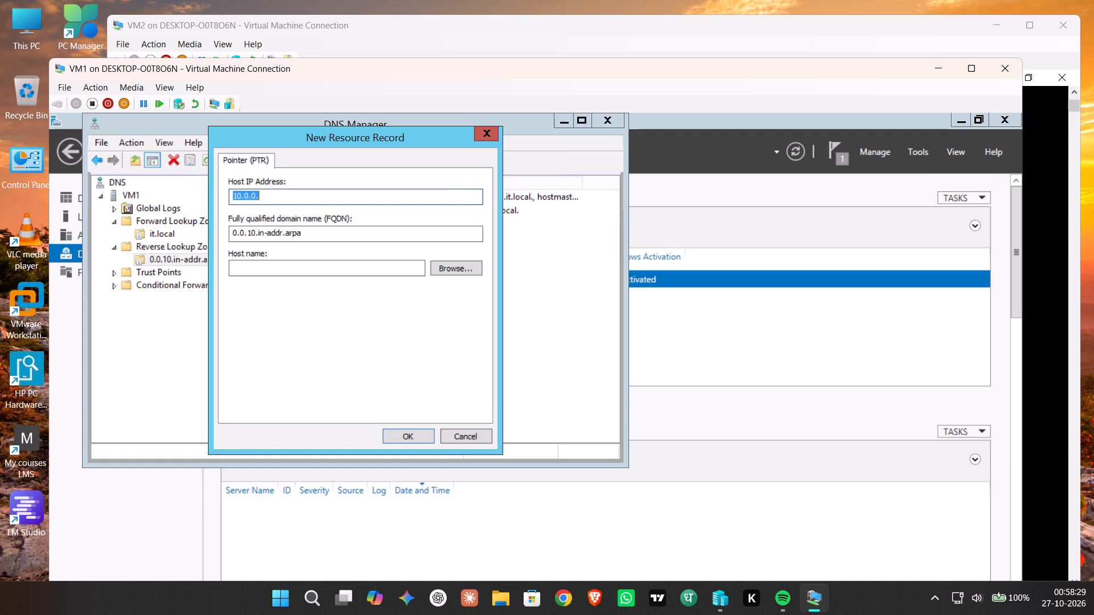
scroll(278, 195, "up", 1)
left_click_drag(342, 140, 475, 135)
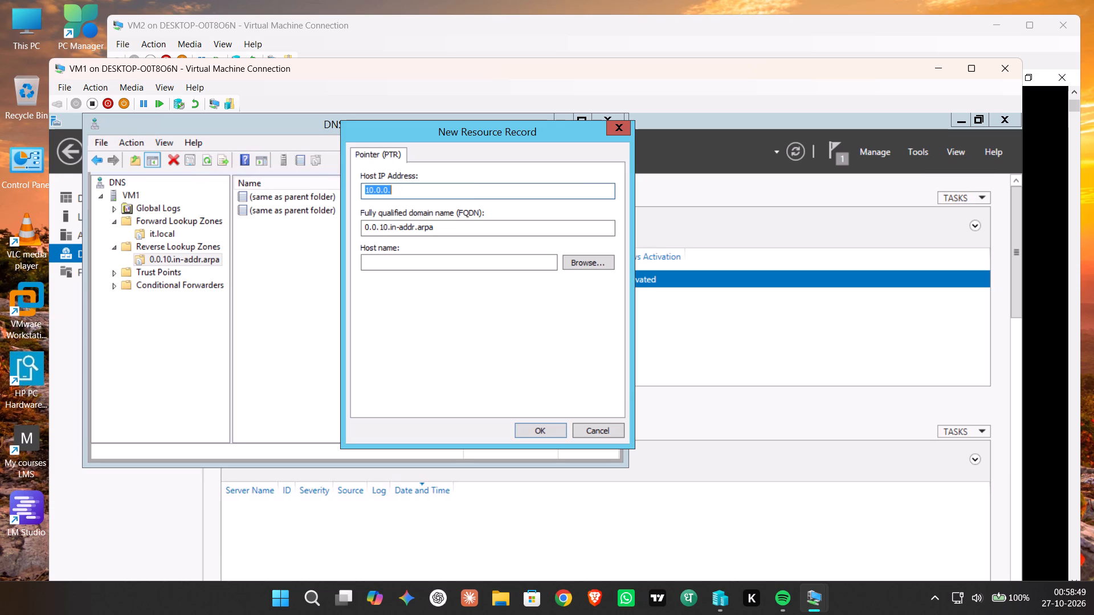
left_click(401, 186)
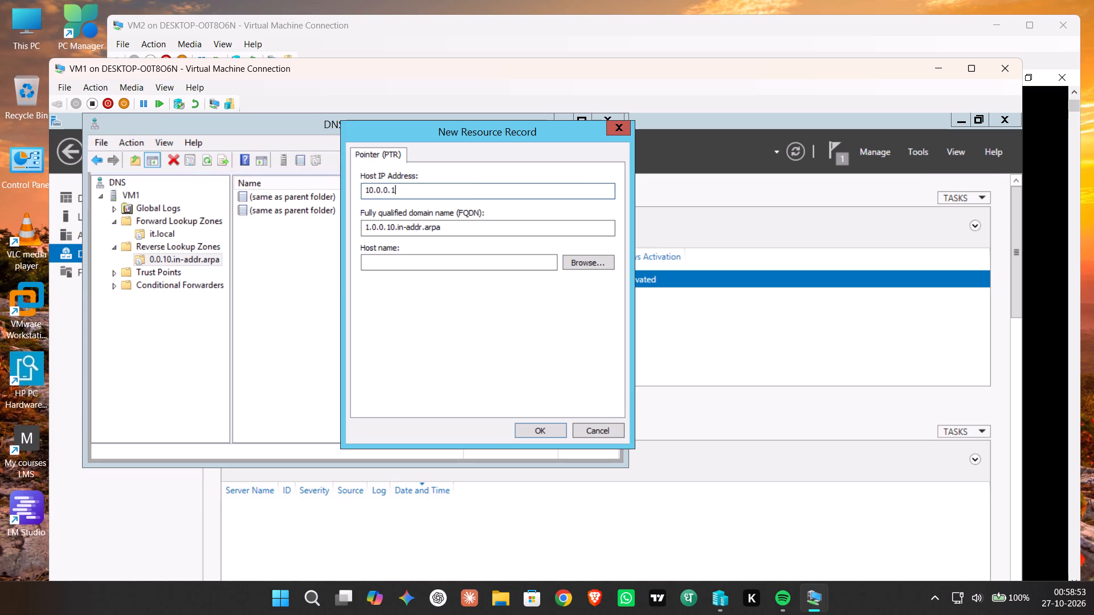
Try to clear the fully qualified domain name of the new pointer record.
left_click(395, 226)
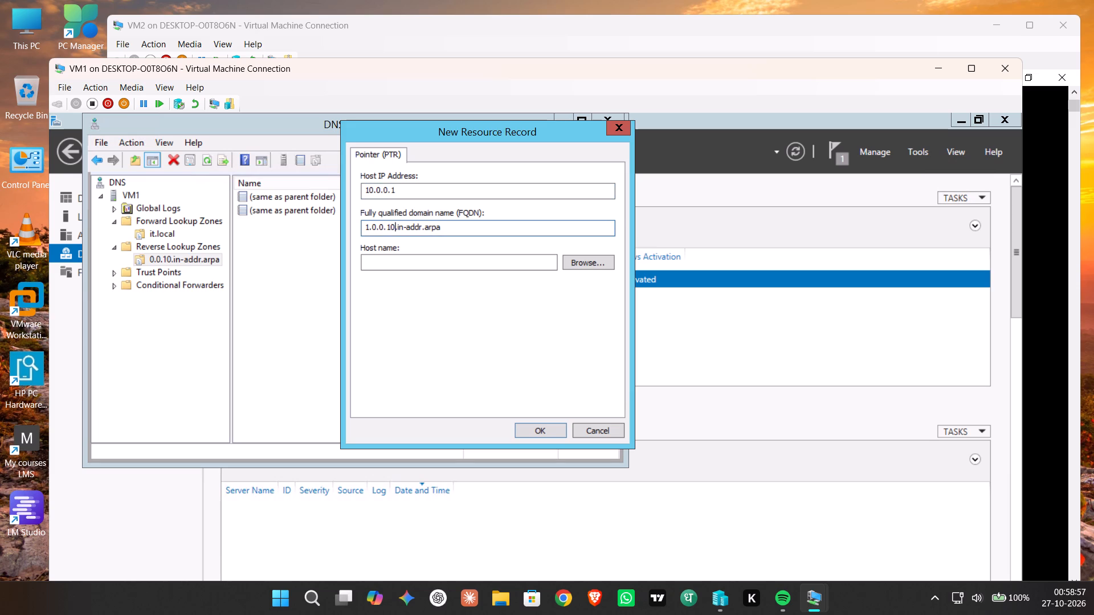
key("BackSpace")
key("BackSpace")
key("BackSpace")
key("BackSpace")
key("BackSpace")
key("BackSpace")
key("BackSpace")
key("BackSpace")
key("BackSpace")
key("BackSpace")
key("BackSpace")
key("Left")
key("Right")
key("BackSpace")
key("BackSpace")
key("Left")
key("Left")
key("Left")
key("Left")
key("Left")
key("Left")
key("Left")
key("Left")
Save the pointer record for 10.0.0.1 with its host name left blank.
left_click(539, 427)
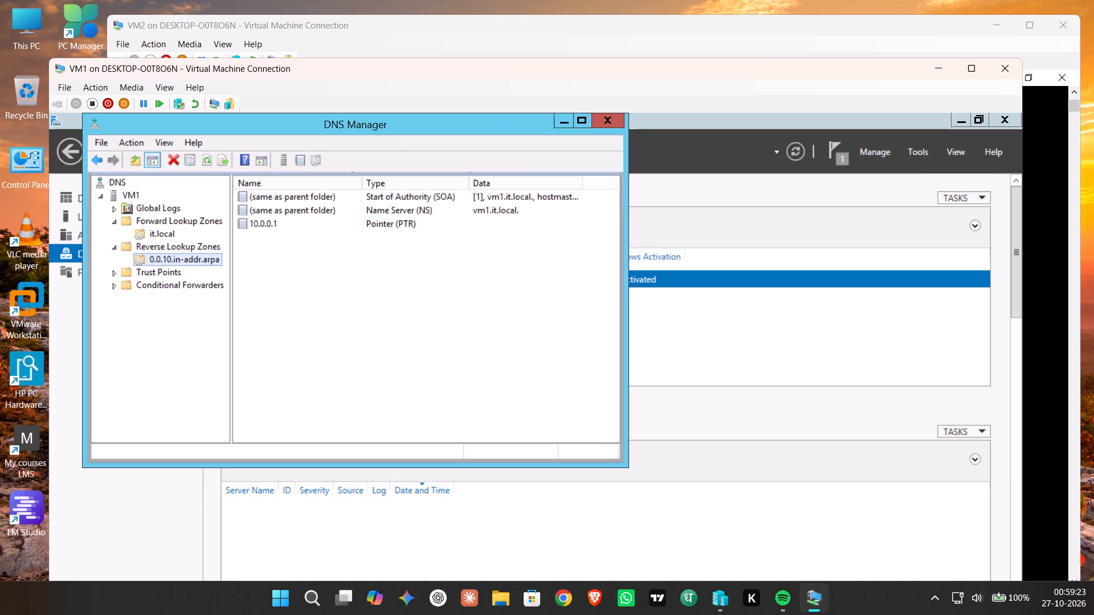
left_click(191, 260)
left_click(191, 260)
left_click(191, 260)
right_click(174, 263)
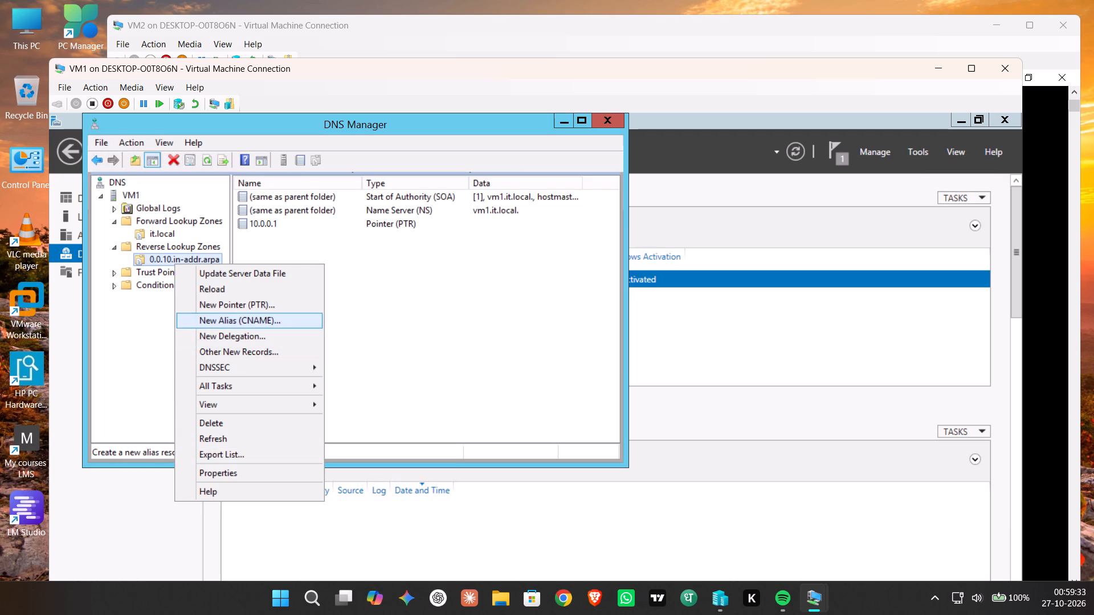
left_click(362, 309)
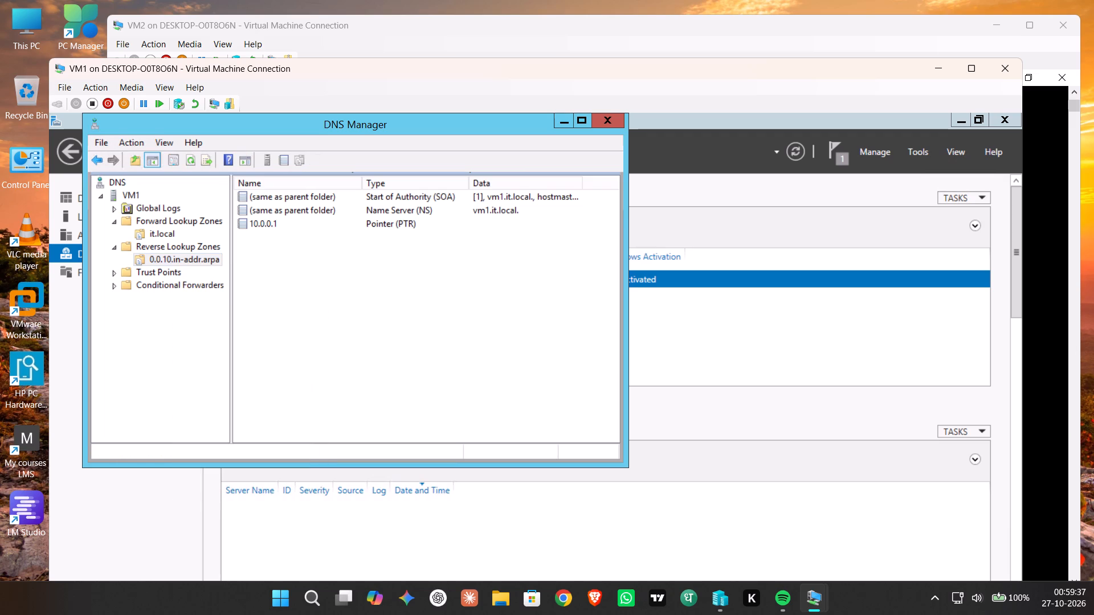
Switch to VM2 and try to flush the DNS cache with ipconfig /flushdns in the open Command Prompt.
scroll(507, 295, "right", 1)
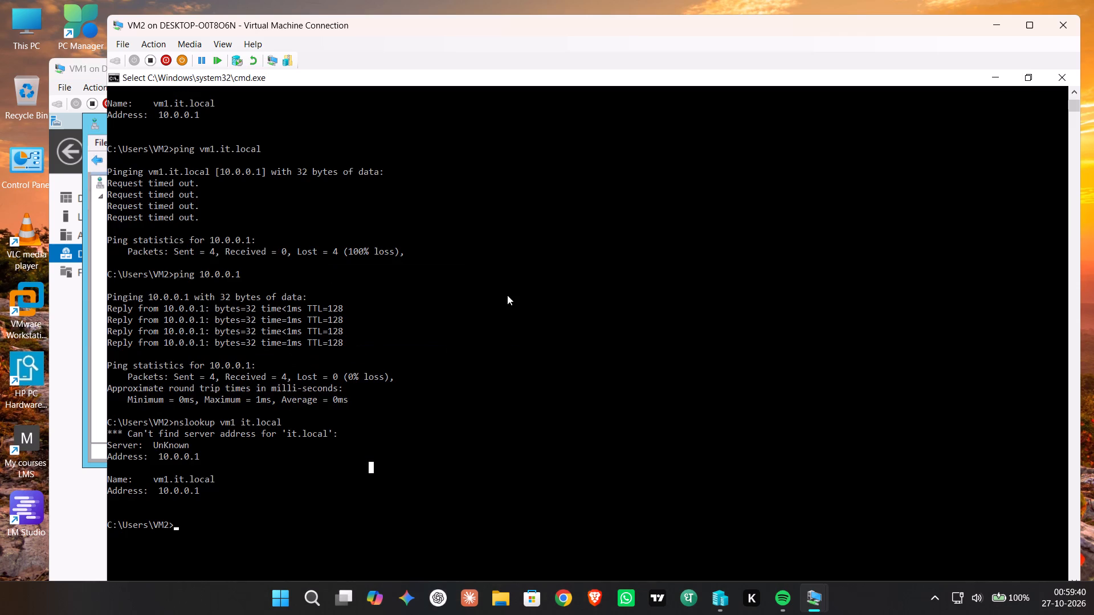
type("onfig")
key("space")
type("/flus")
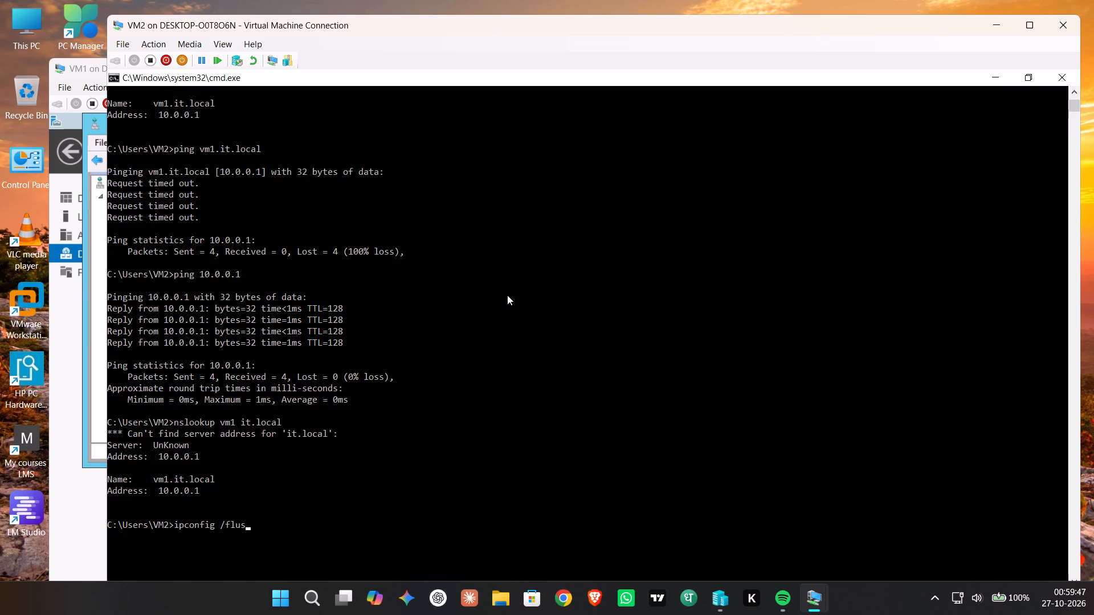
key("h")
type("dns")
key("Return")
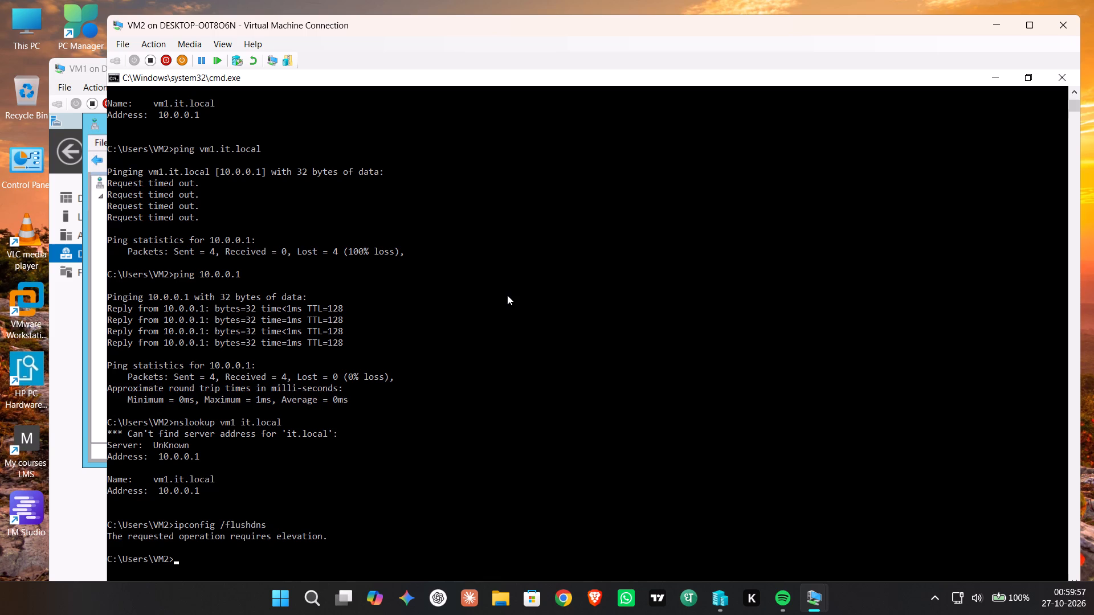
Look up vm1.it.local with nslookup from the Command Prompt on VM2.
type("nsl")
type("oojup")
key("BackSpace")
key("BackSpace")
key("BackSpace")
type("kup")
key("space")
type("vm1.")
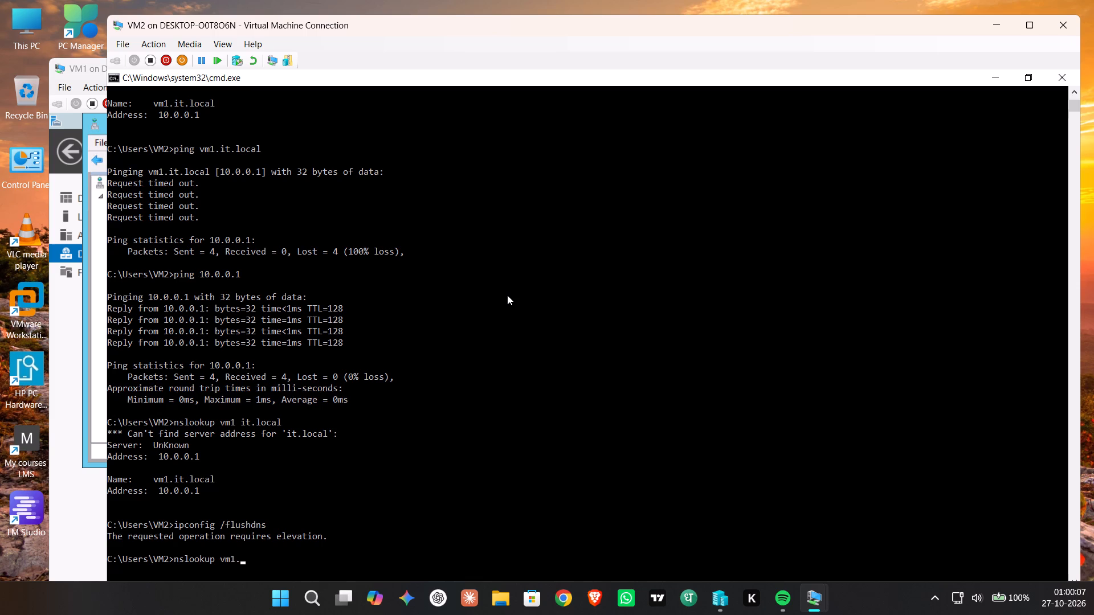
type("it.local")
key("Return")
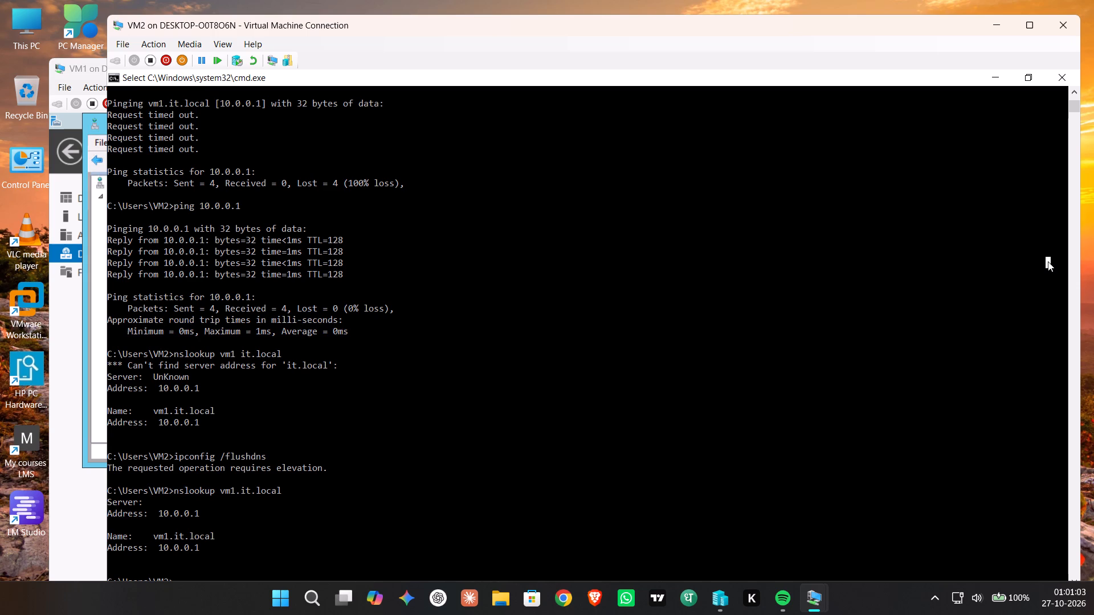
Open a Command Prompt with administrator rights on VM2.
key("r")
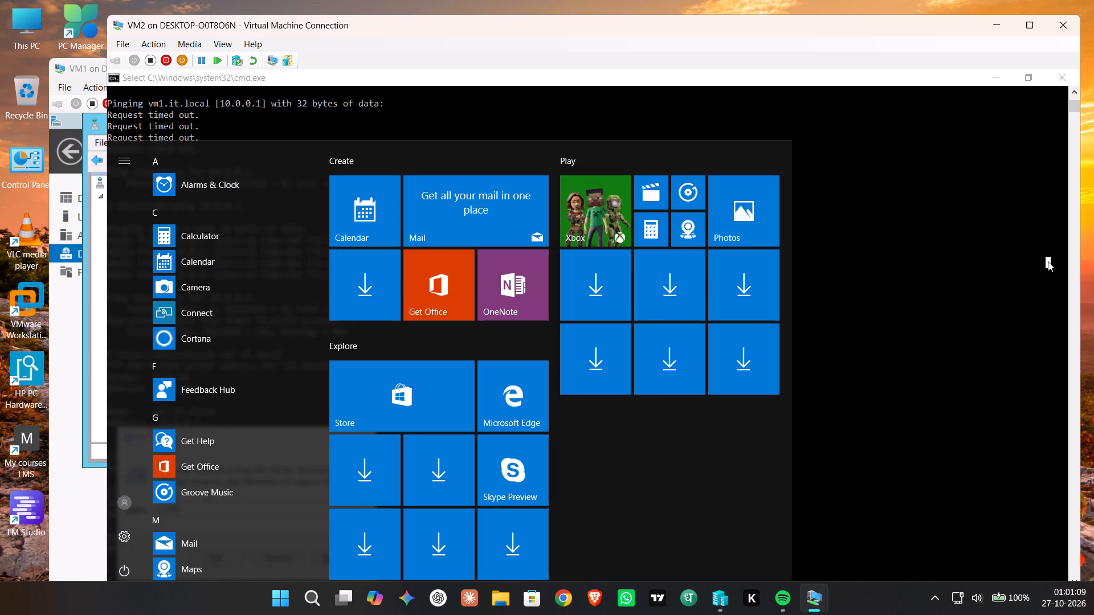
type("cmd")
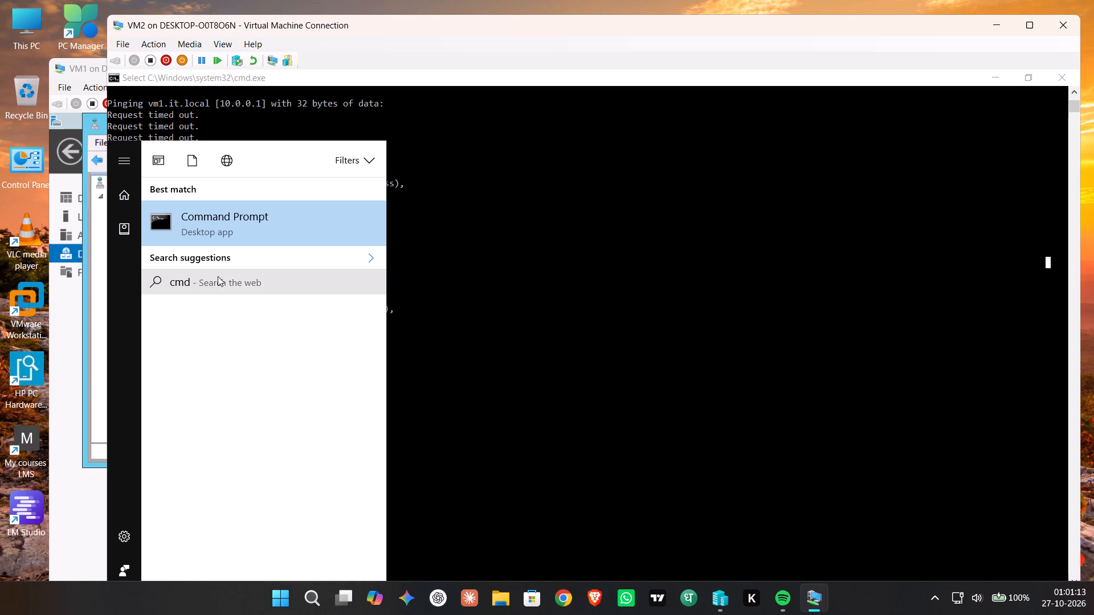
right_click(227, 240)
left_click(247, 257)
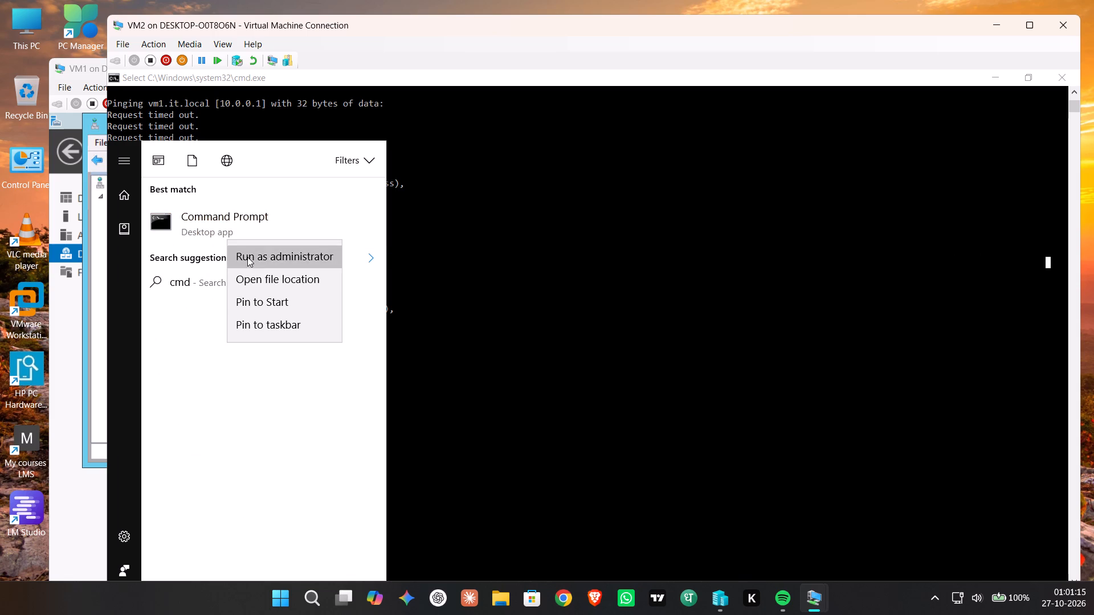
left_click(541, 426)
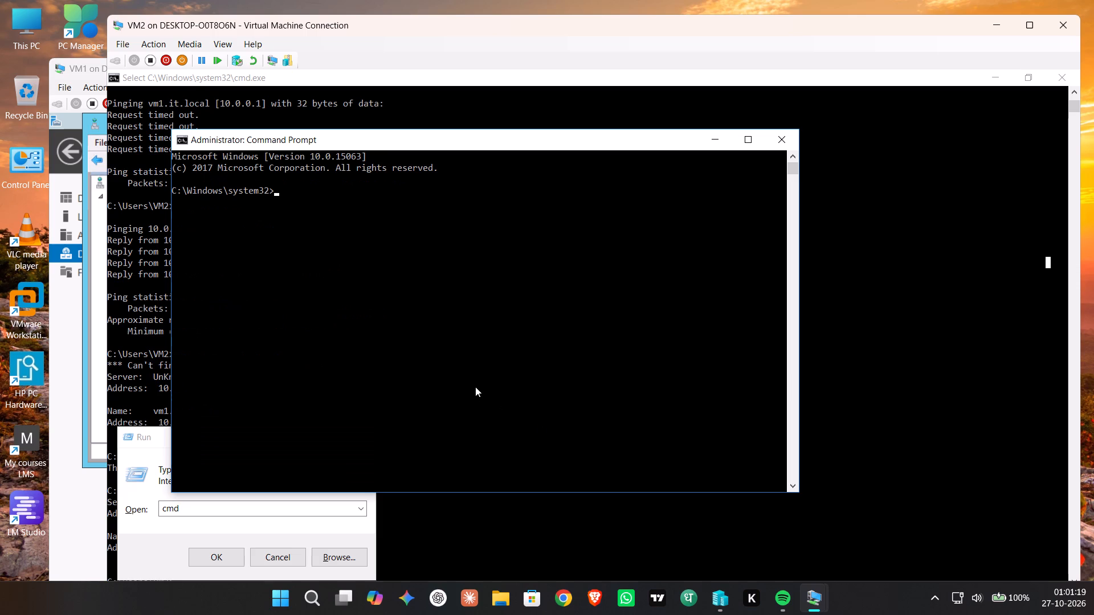
Flush the DNS resolver cache on VM2 with ipconfig /flushdns in the administrator Command Prompt.
key("u")
key("BackSpace")
type("ipconfig")
key("space")
type("/")
type("df")
key("BackSpace")
key("BackSpace")
type("flus")
key("h")
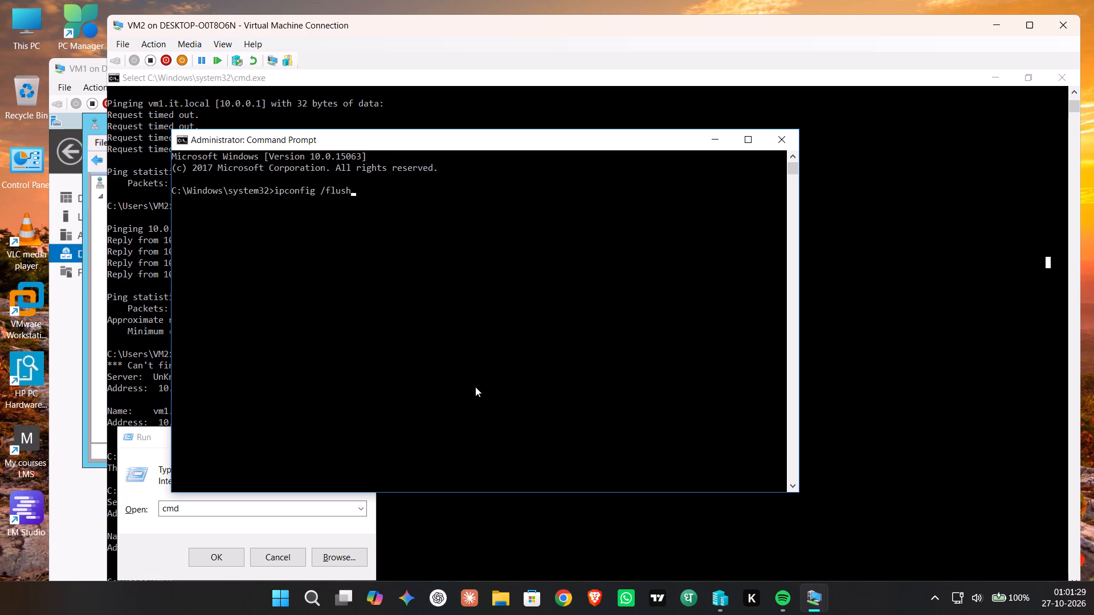
type("dns")
key("Return")
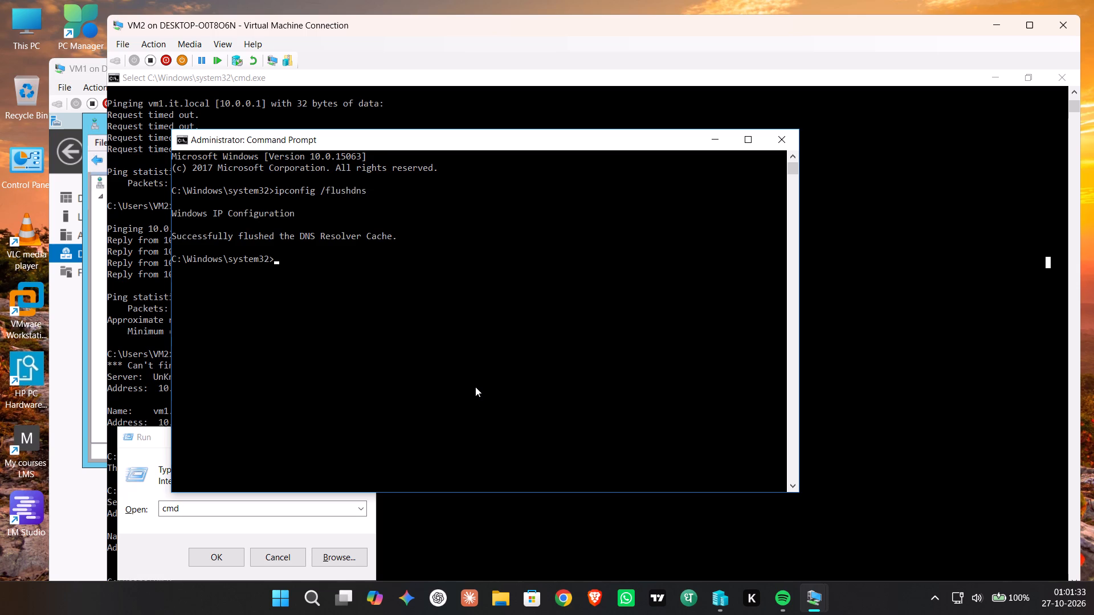
Run a reverse lookup of 10.0.0.1 with nslookup in the administrator Command Prompt on VM2.
type("nsl")
type("oo")
type("up")
key("BackSpace")
key("BackSpace")
type("kup")
key("space")
type("10.")
key("1")
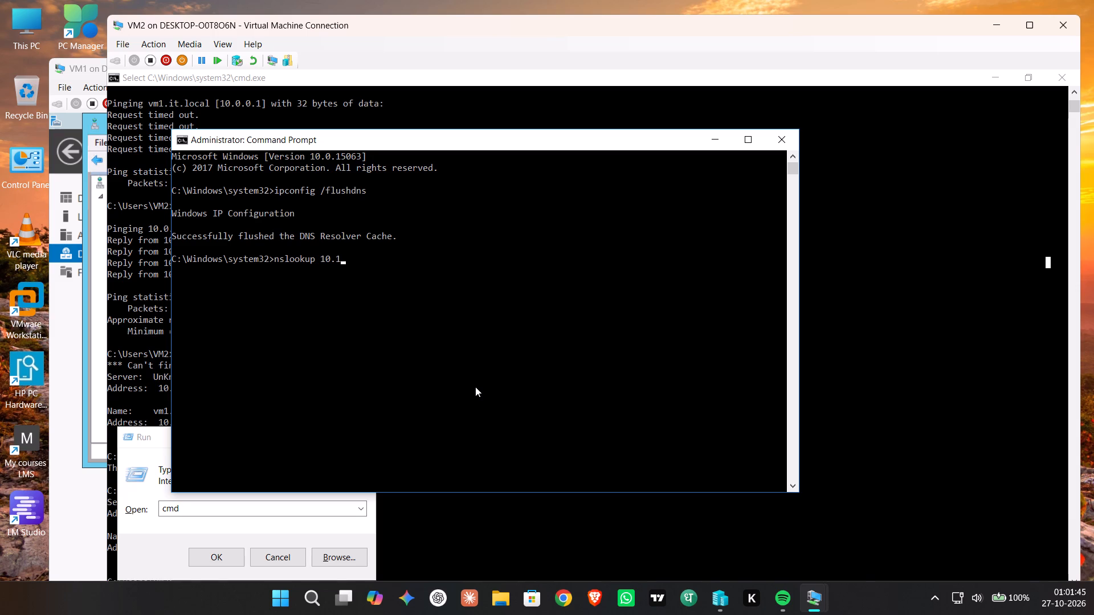
key("BackSpace")
type("0.1")
key("BackSpace")
type("0.1")
key("Return")
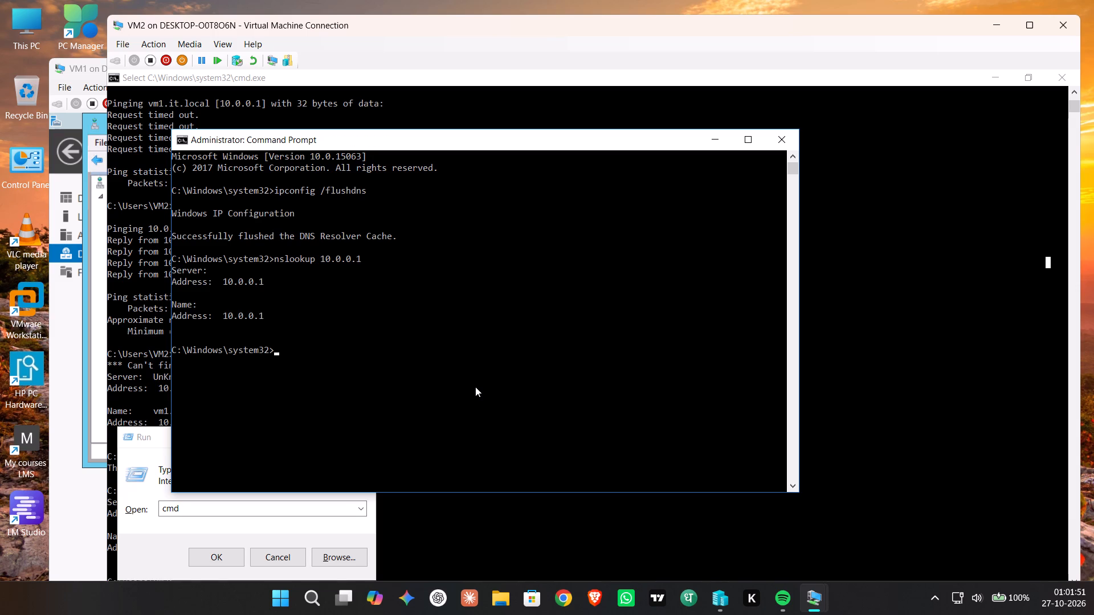
Run a forward lookup of vm1.it.local with nslookup in the administrator Command Prompt on VM2.
key("s")
key("backslash")
key("BackSpace")
key("BackSpace")
type("ns")
key("k")
key("7")
key("BackSpace")
key("BackSpace")
key("l")
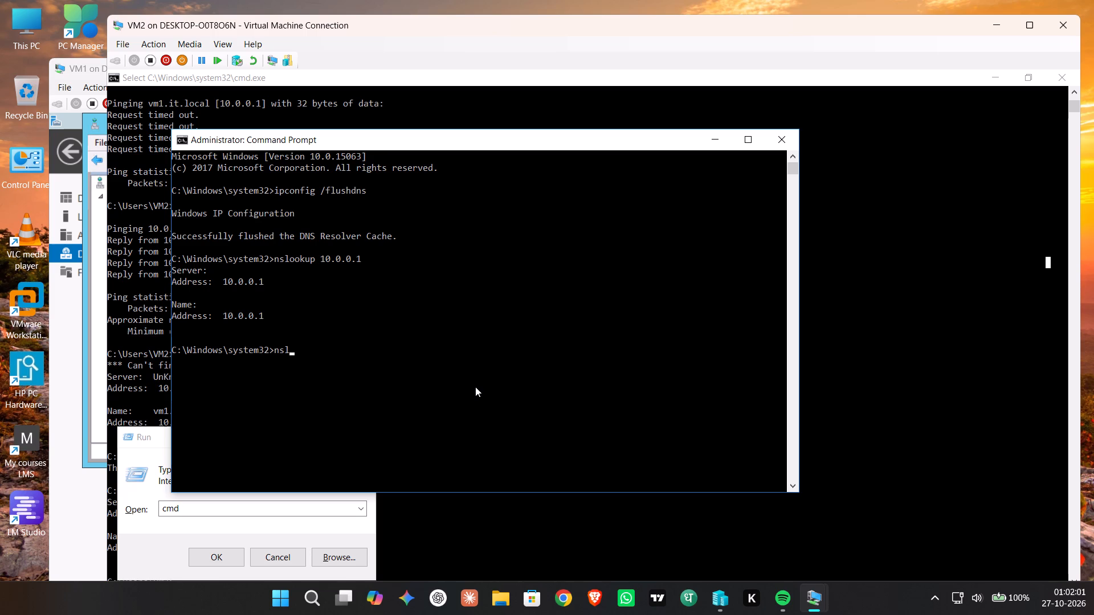
type("ookup")
key("space")
key("v")
type("m1")
key("period")
key("t")
key("BackSpace")
type("it.local")
key("Return")
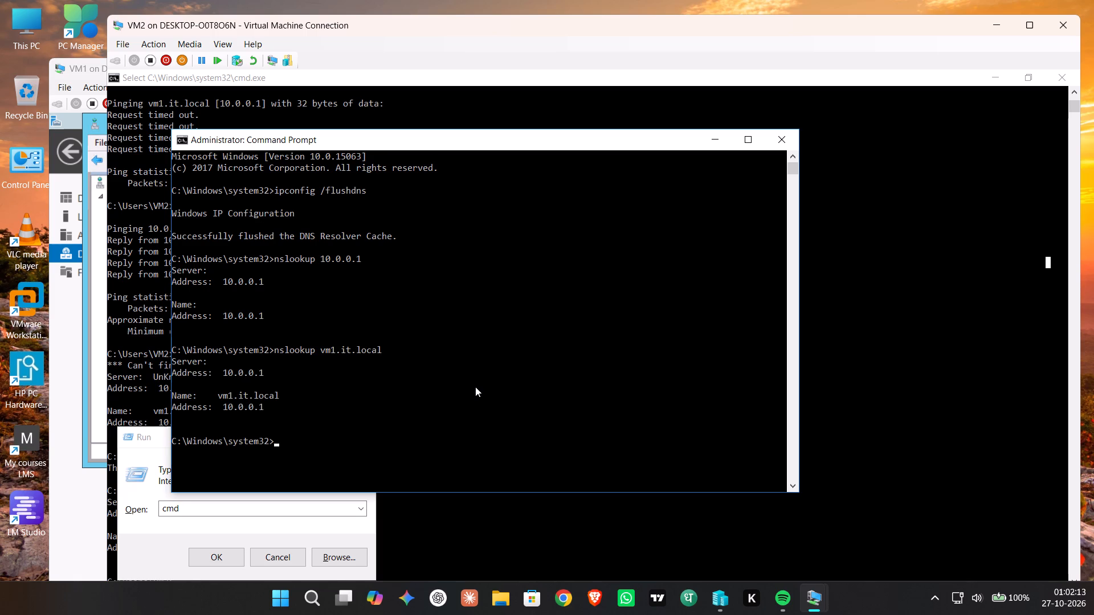
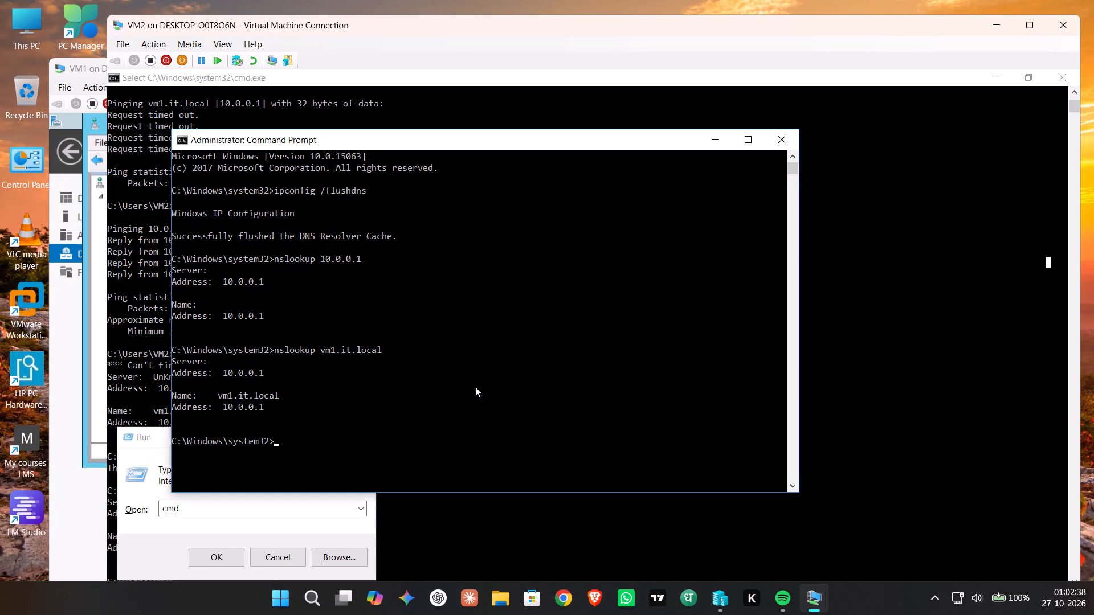
On VM1, set the host name of the 10.0.0.1 PTR record in the reverse lookup zone to vm1.it.local.
left_click(316, 522)
left_click(366, 438)
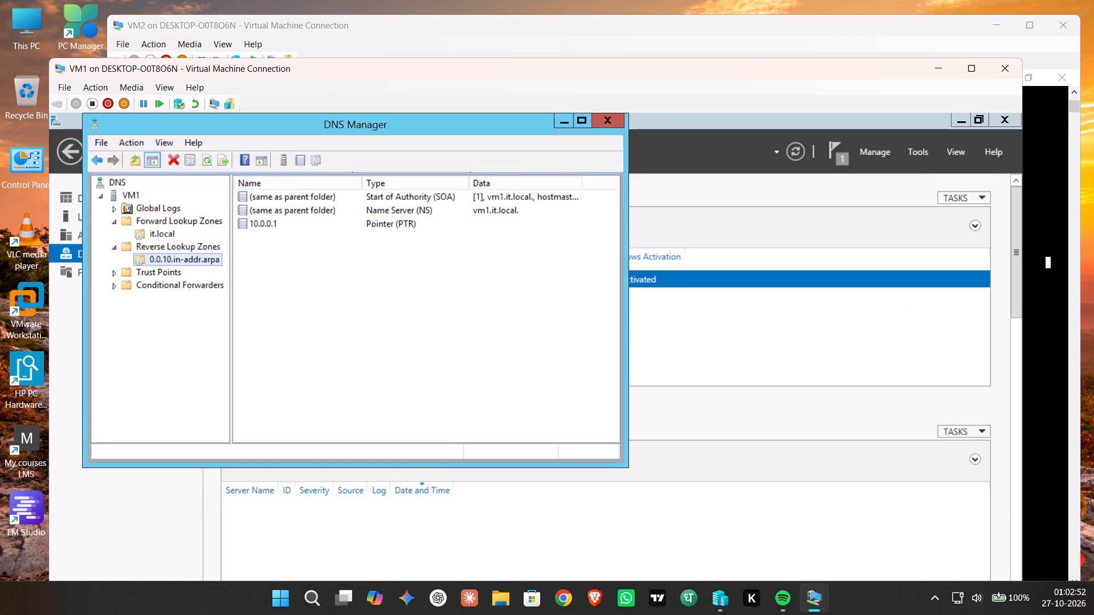
right_click(183, 260)
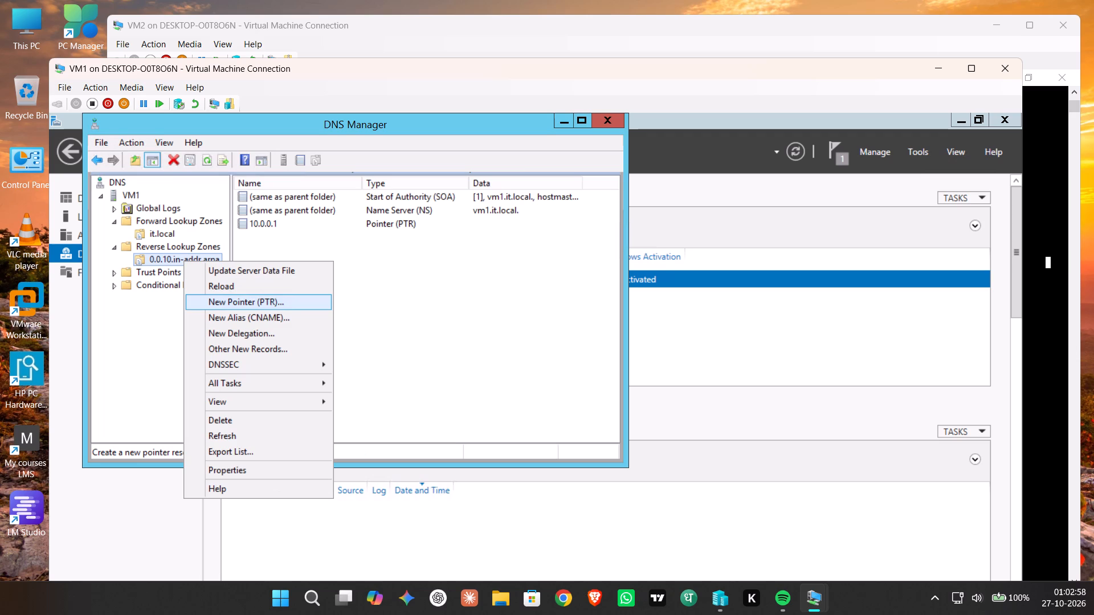
left_click(394, 279)
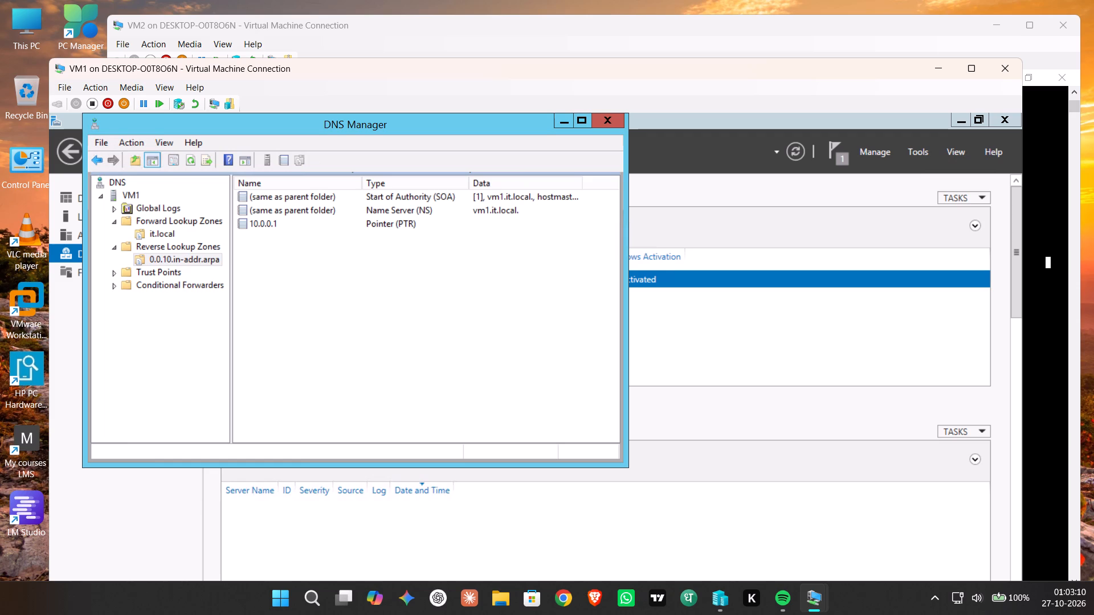
left_click(312, 225)
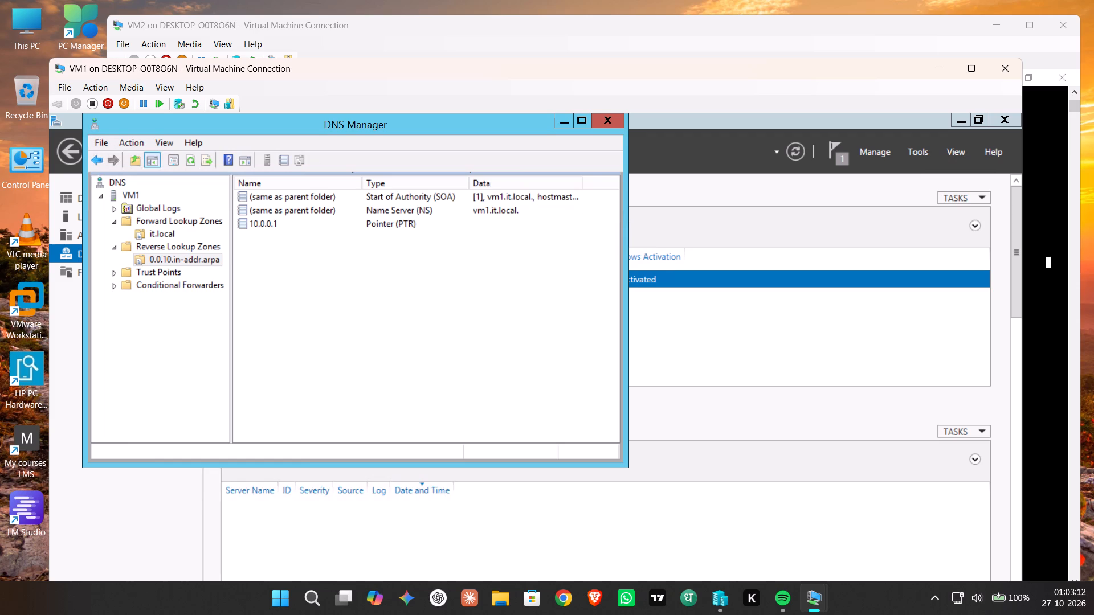
right_click(312, 225)
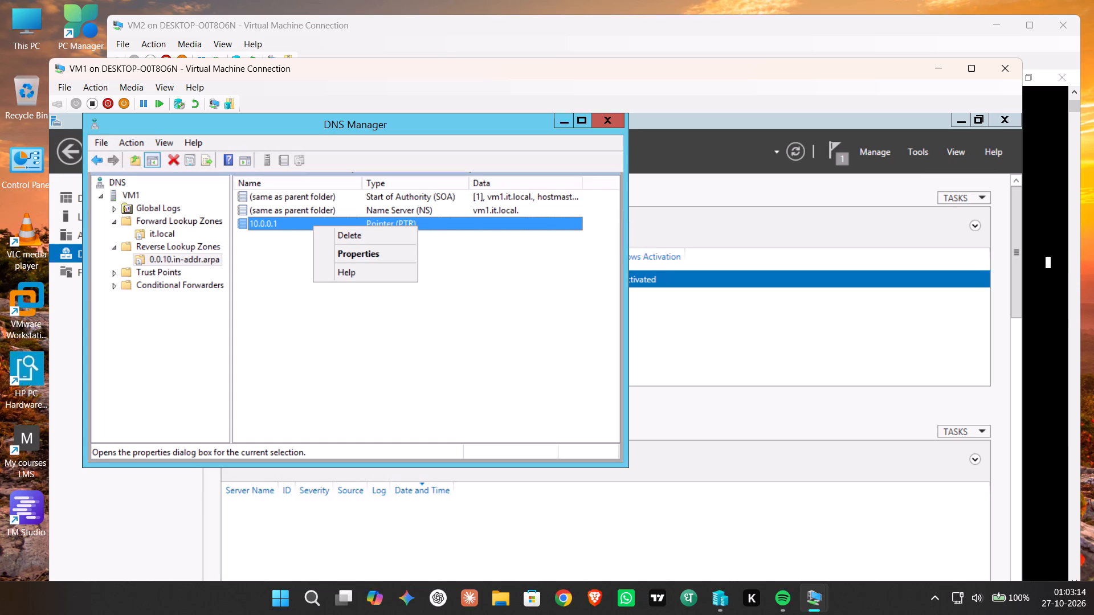
left_click(351, 251)
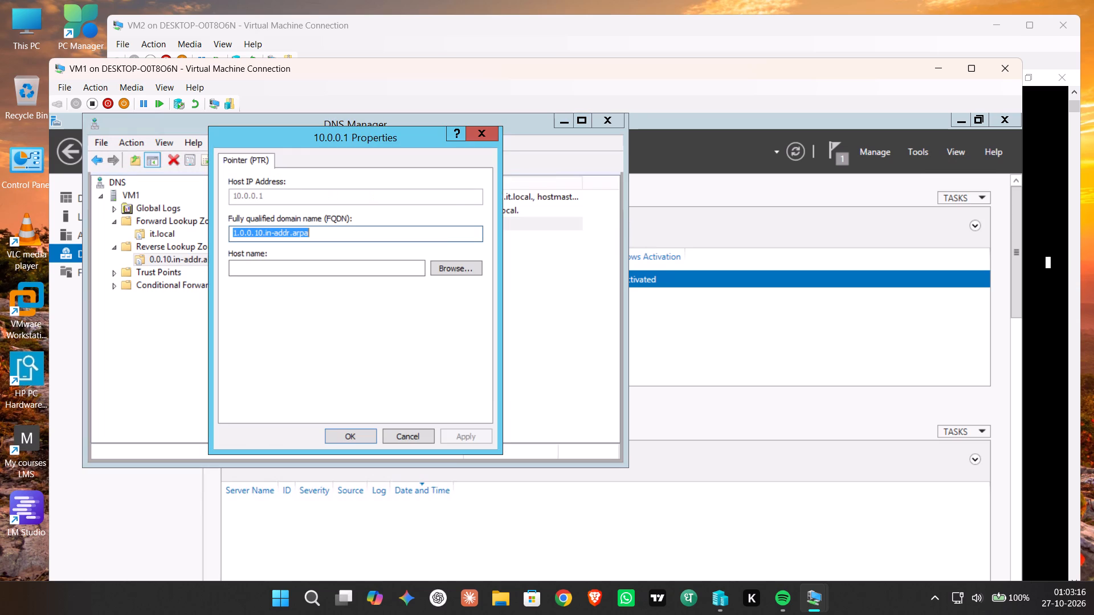
left_click_drag(383, 131, 614, 153)
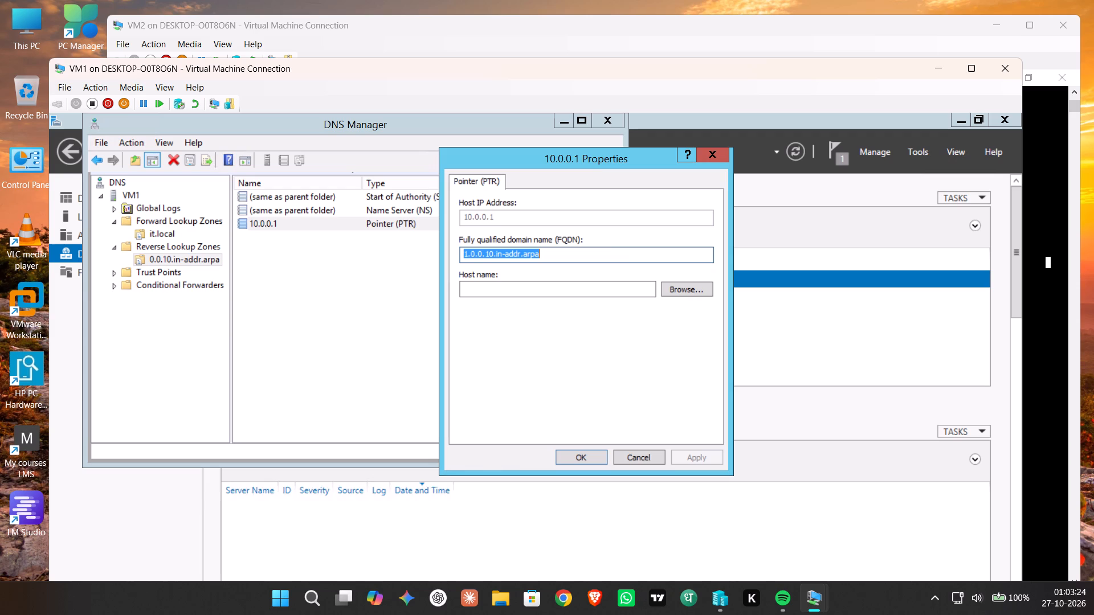
left_click(557, 290)
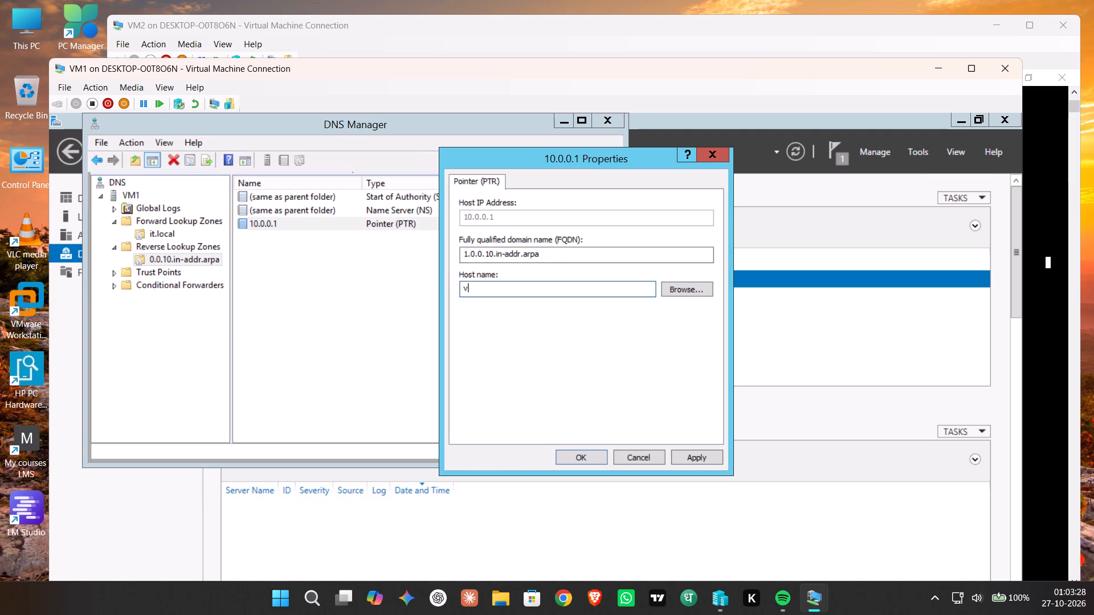
type("m1")
type(".it.local")
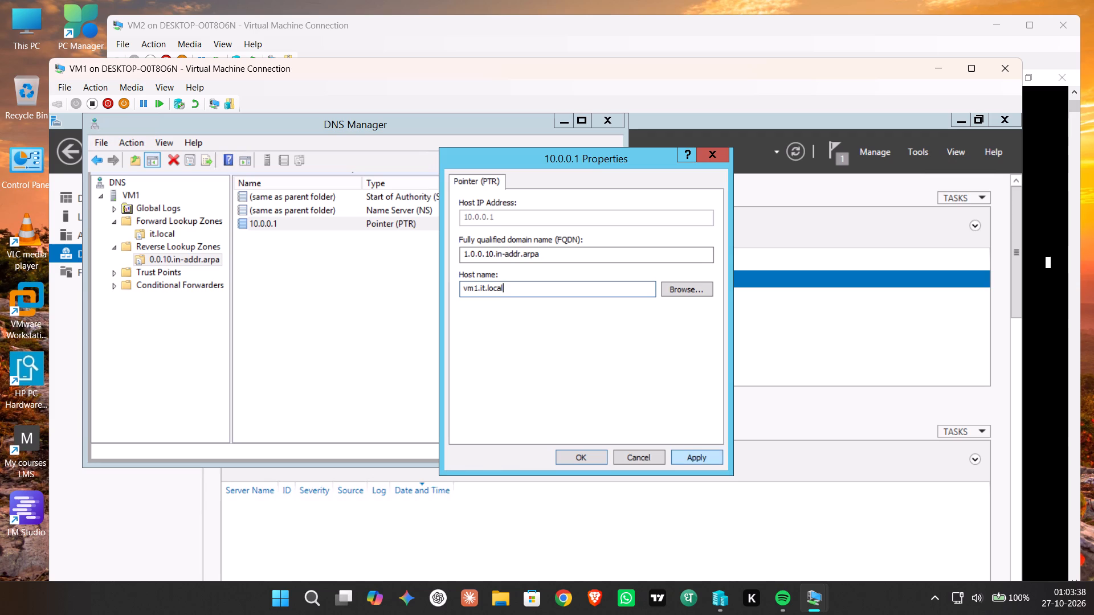
left_click(697, 462)
left_click(563, 458)
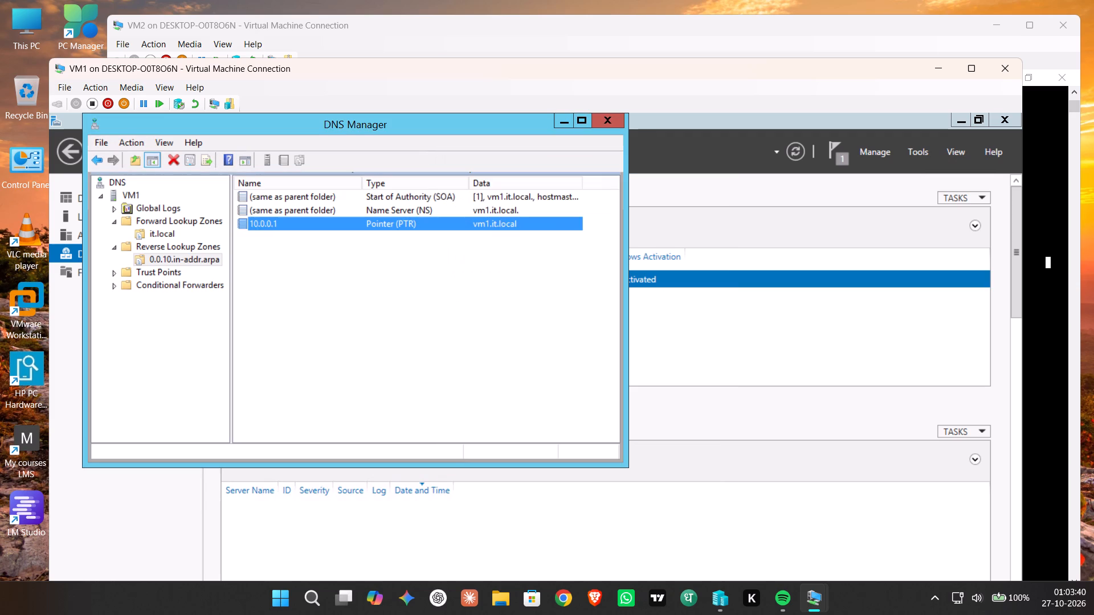
Rerun the nslookup of vm1.it.local in the administrator Command Prompt on VM2.
scroll(475, 340, "right", 1)
scroll(549, 361, "right", 1)
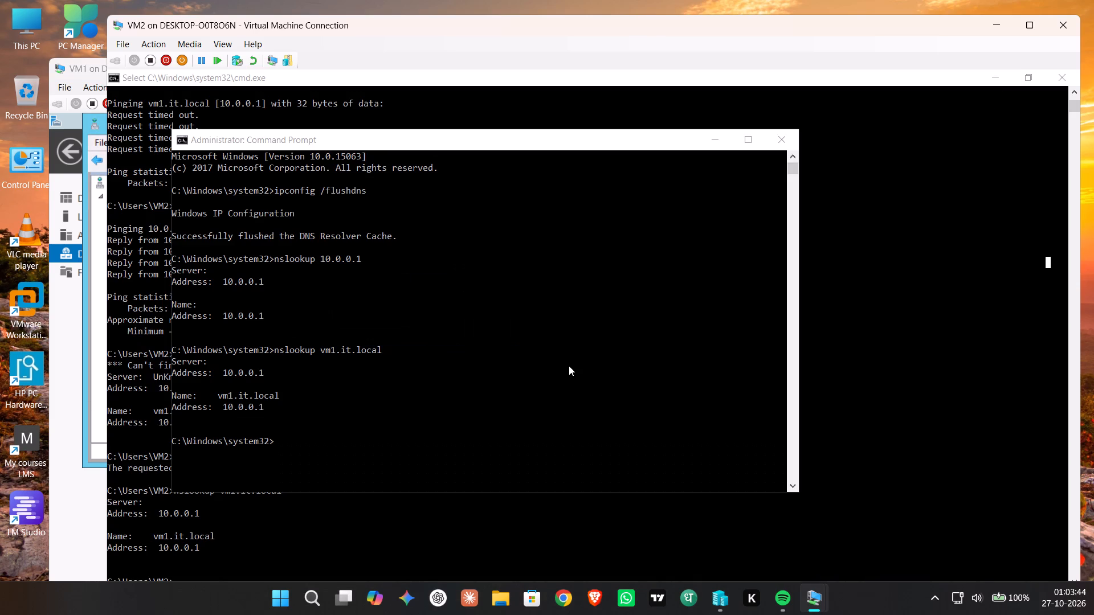
left_click(328, 457)
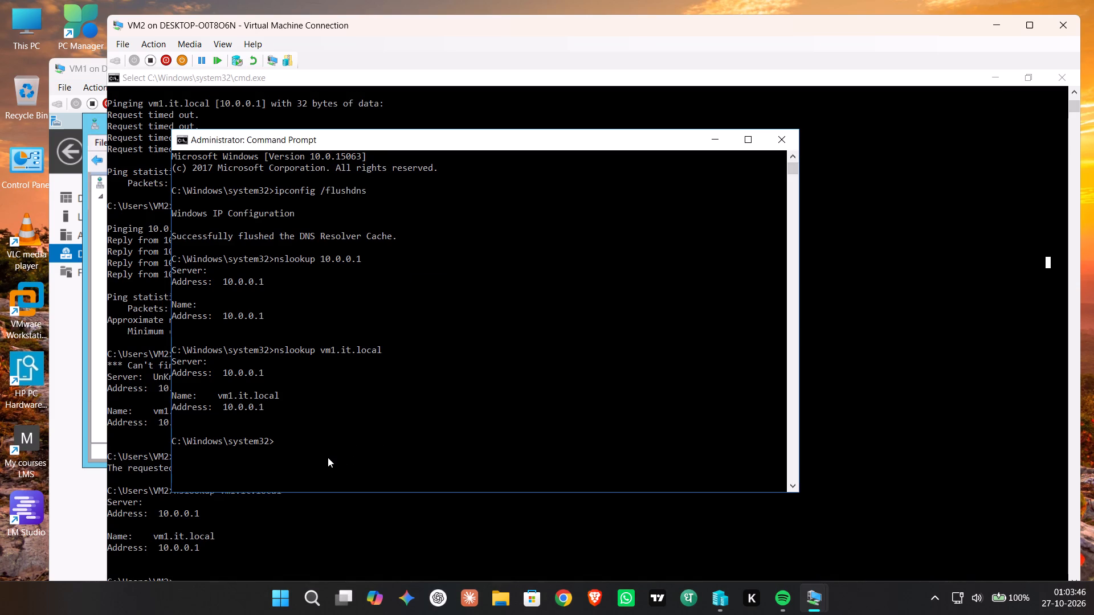
key("Return")
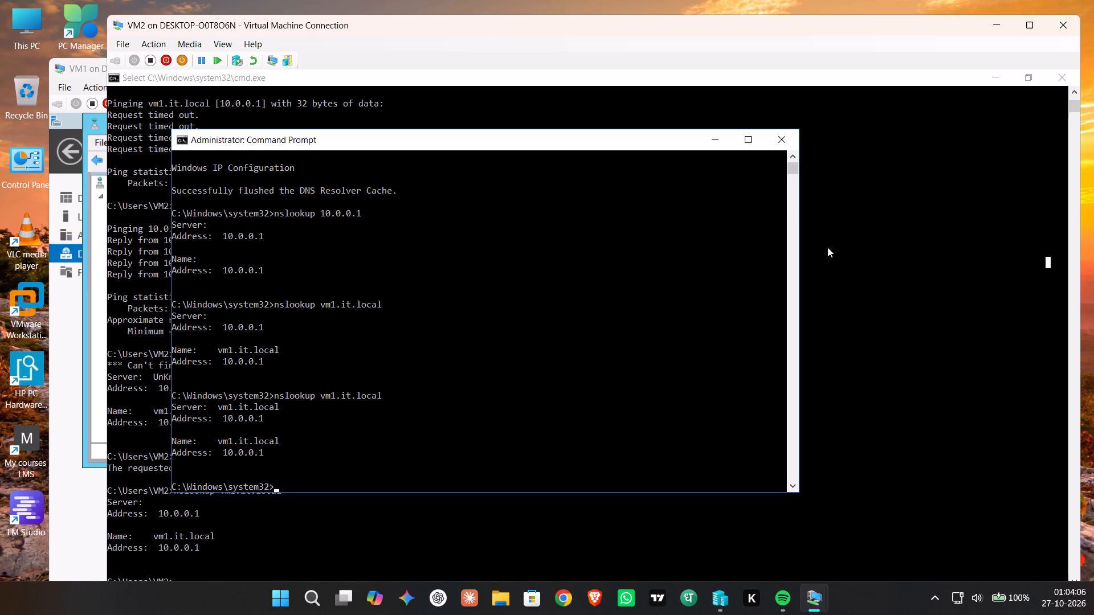
Close both Command Prompt windows on VM2.
left_click_drag(774, 248, 787, 137)
left_click(787, 137)
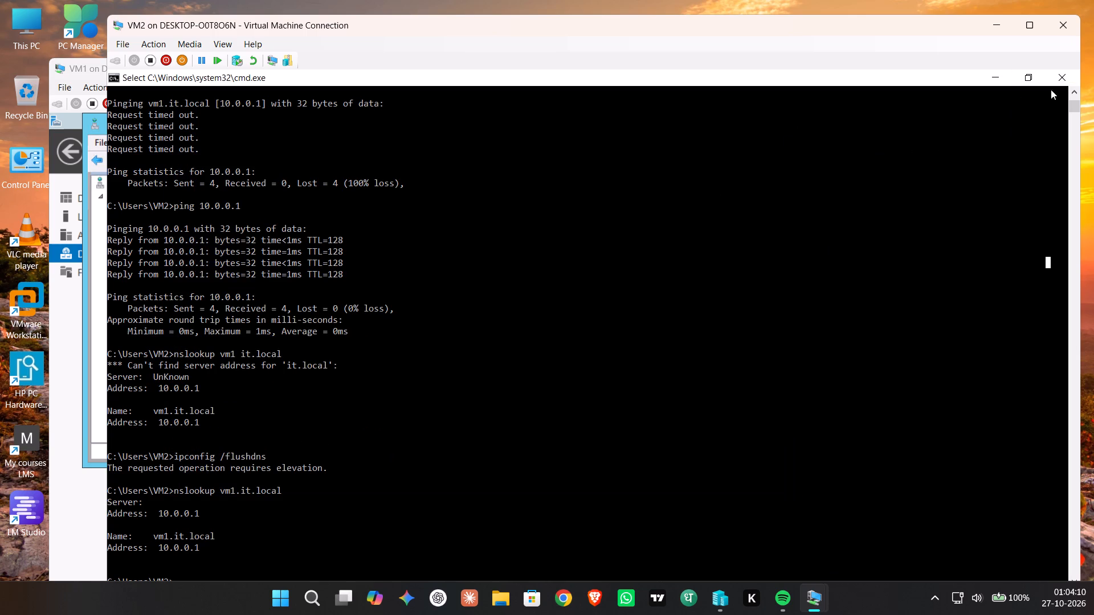
left_click(1062, 79)
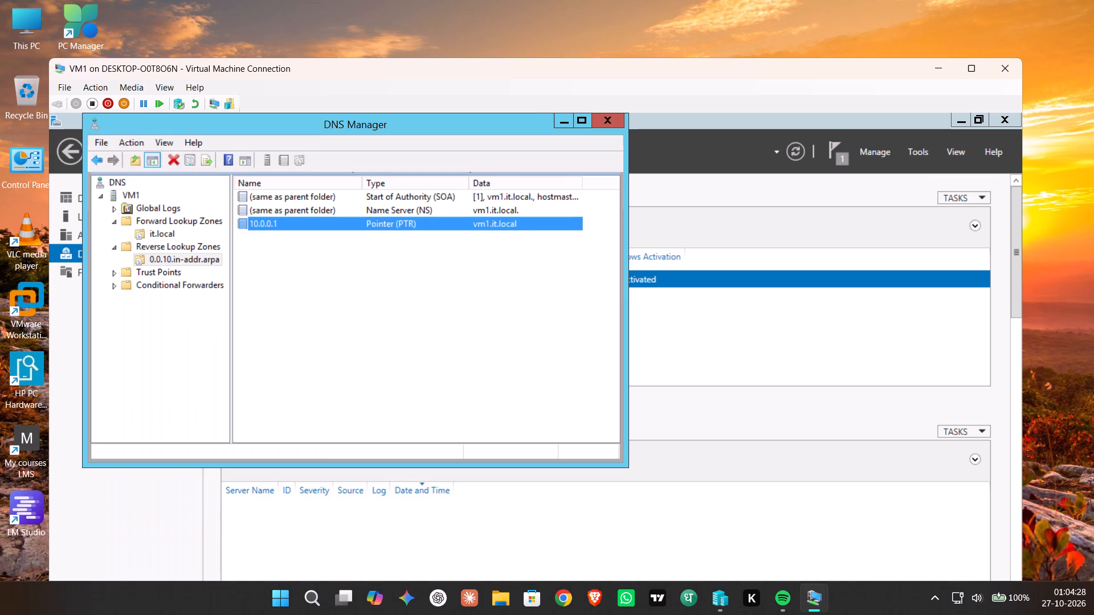
Close DNS Manager on VM1.
left_click(612, 144)
left_click(612, 122)
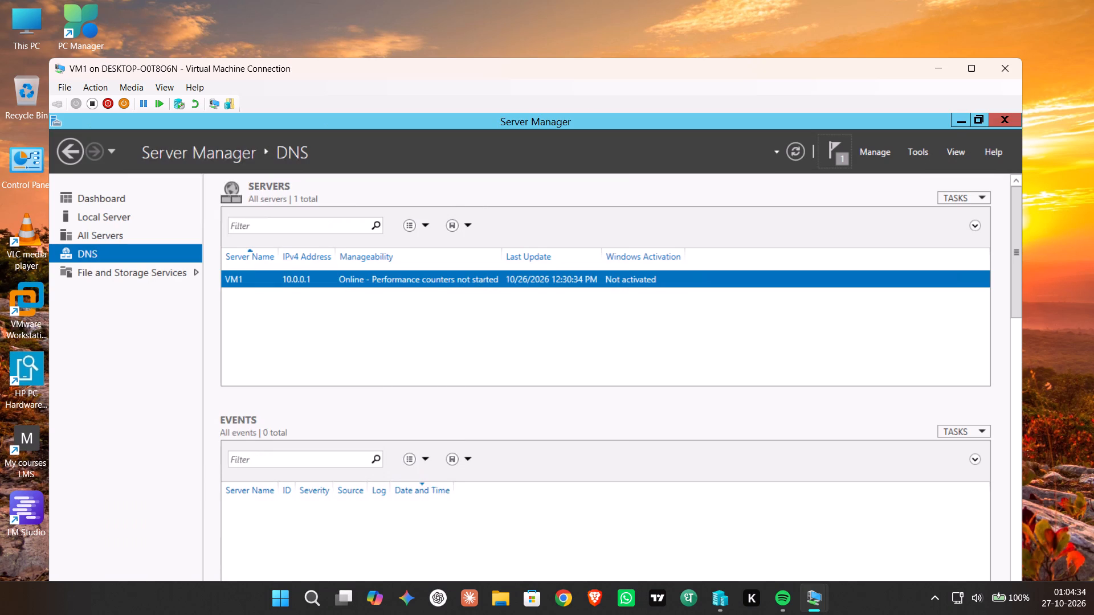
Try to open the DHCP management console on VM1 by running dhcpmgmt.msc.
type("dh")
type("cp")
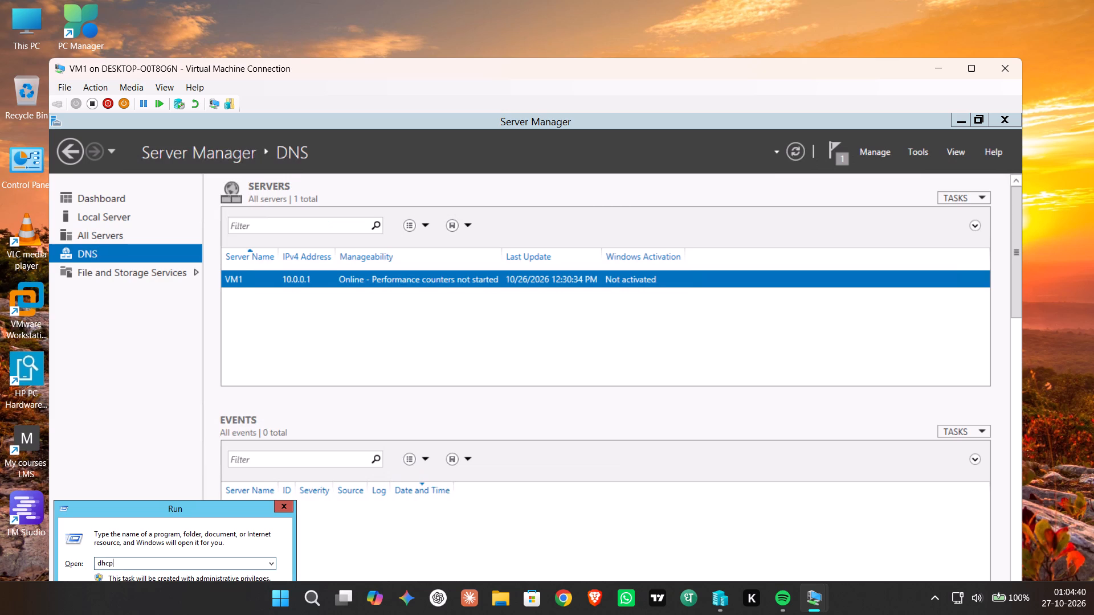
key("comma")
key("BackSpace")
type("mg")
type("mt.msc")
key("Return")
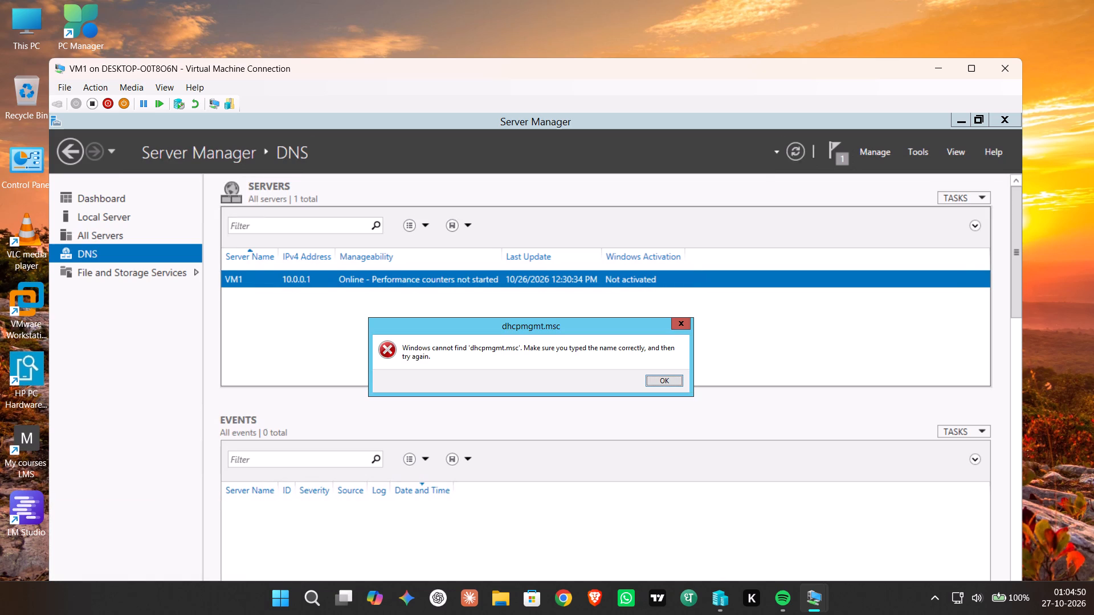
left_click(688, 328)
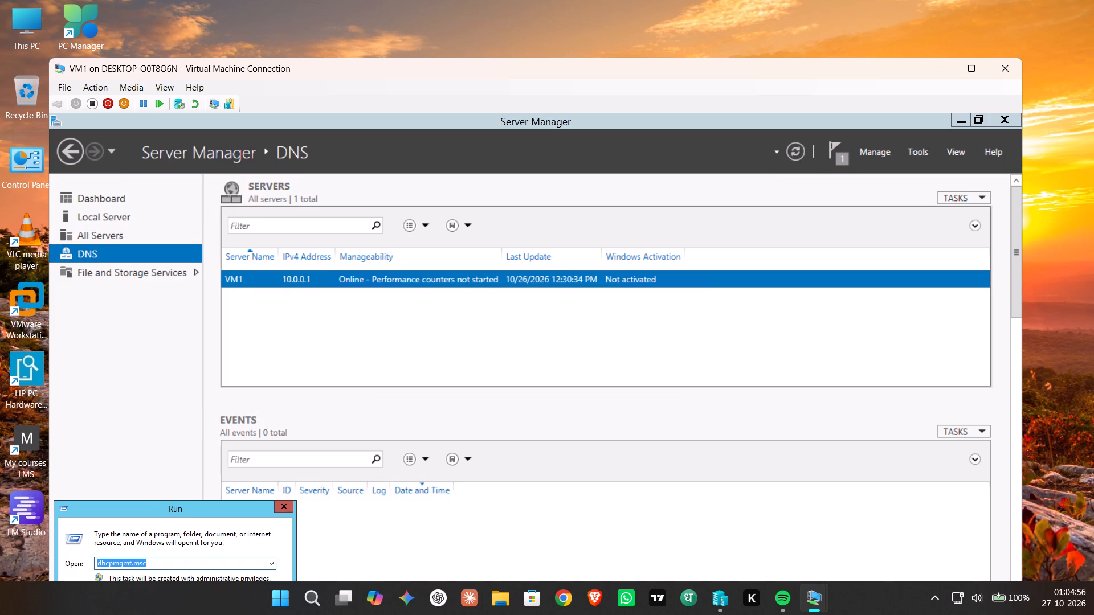
Restart Server Manager on VM1, dismissing the leftover Run dialog.
left_click(141, 273)
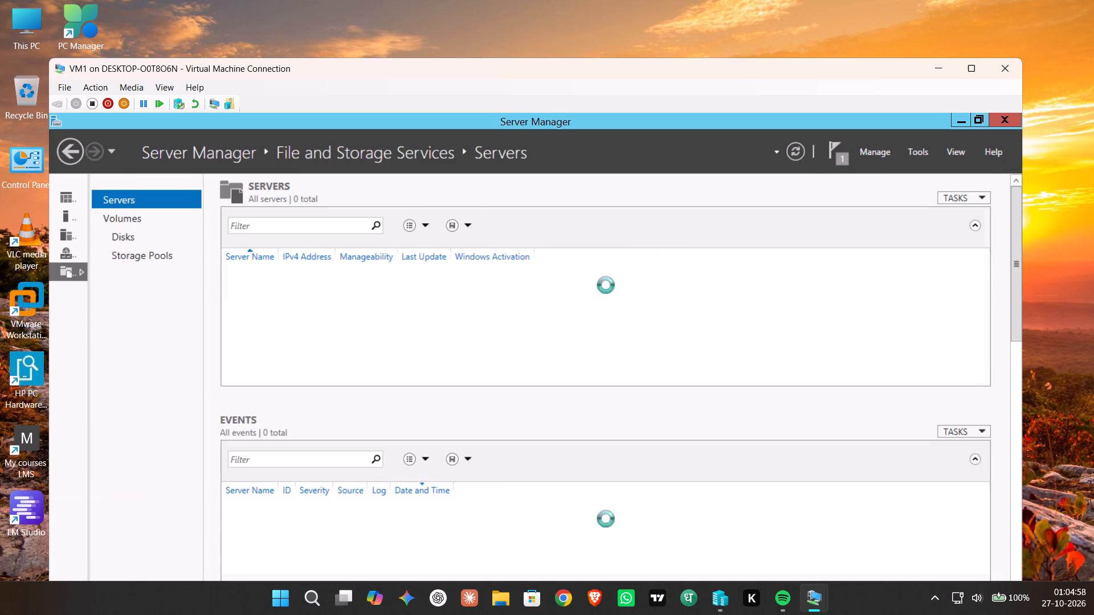
left_click(325, 140)
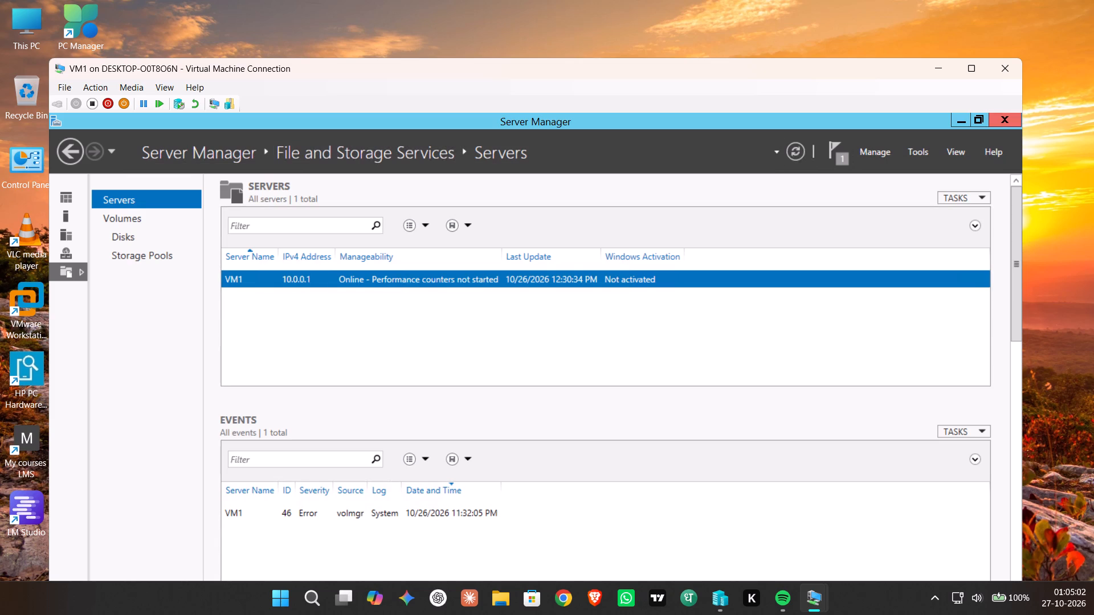
left_click(1003, 114)
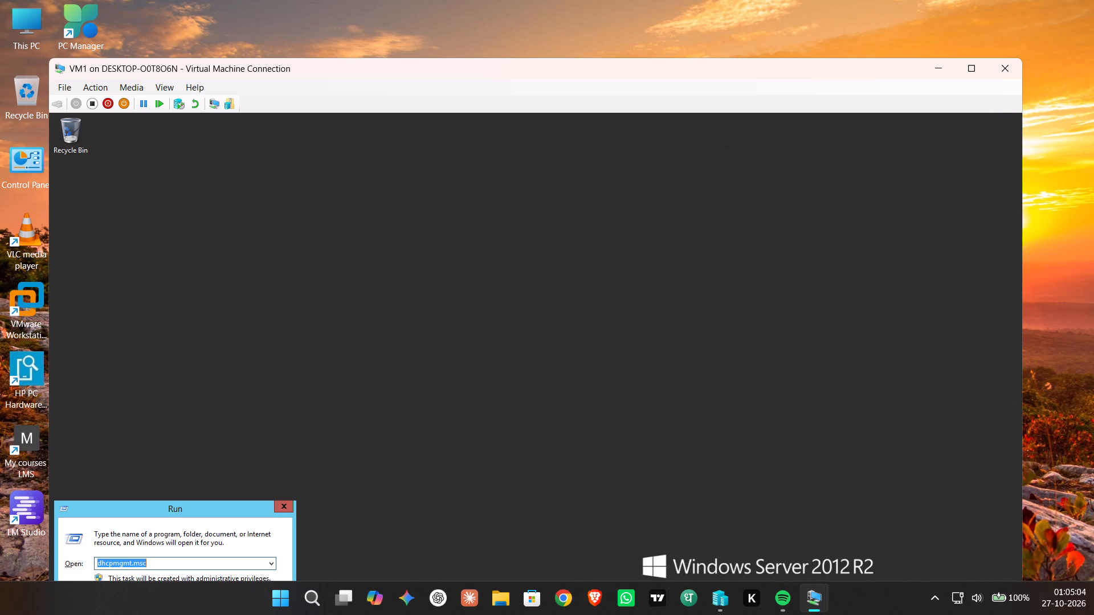
left_click(285, 503)
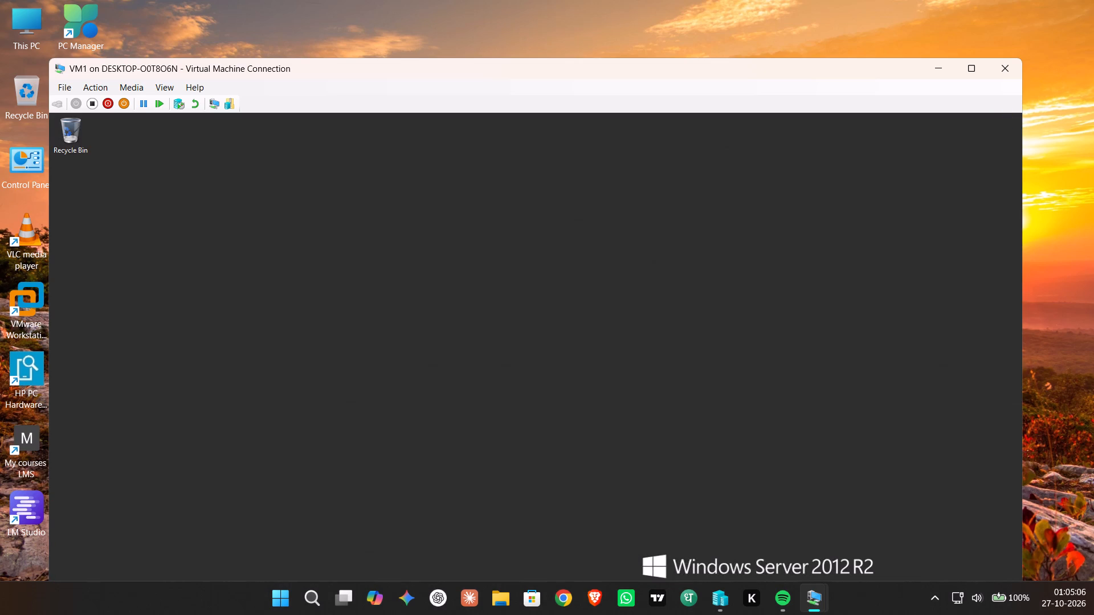
type("ser")
key("Return")
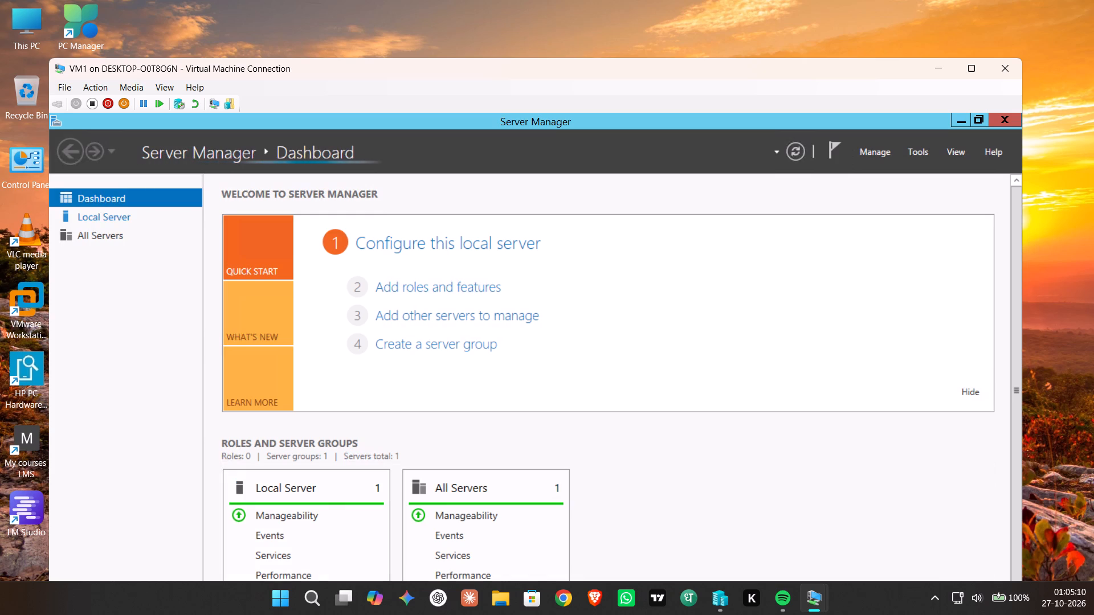
Start the Add Roles and Features Wizard from VM1's Local Server page and show the virtual machine full screen.
left_click(107, 219)
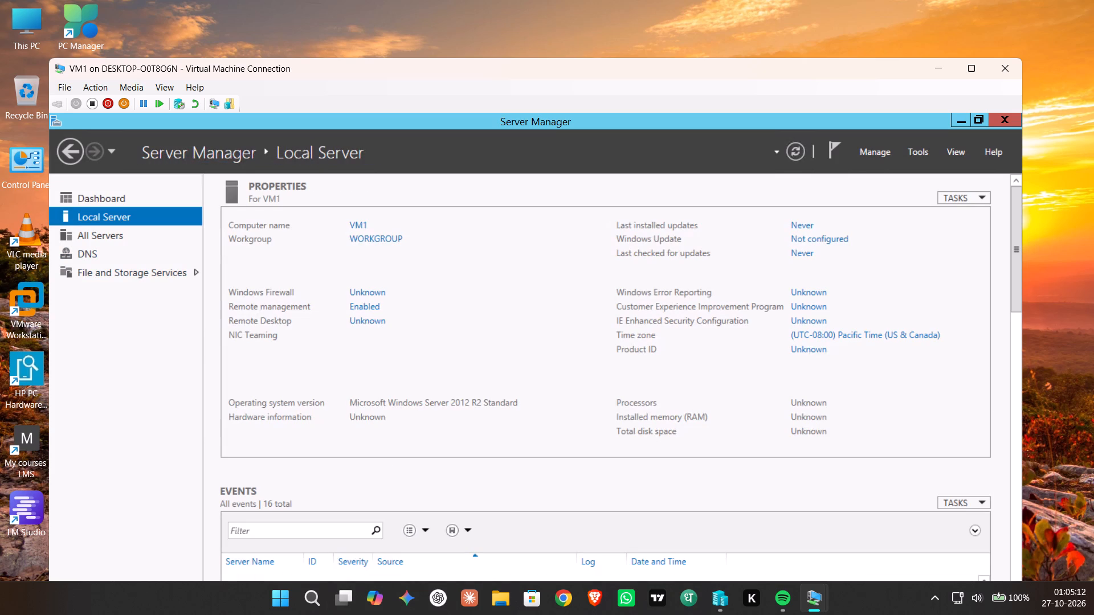
left_click(884, 153)
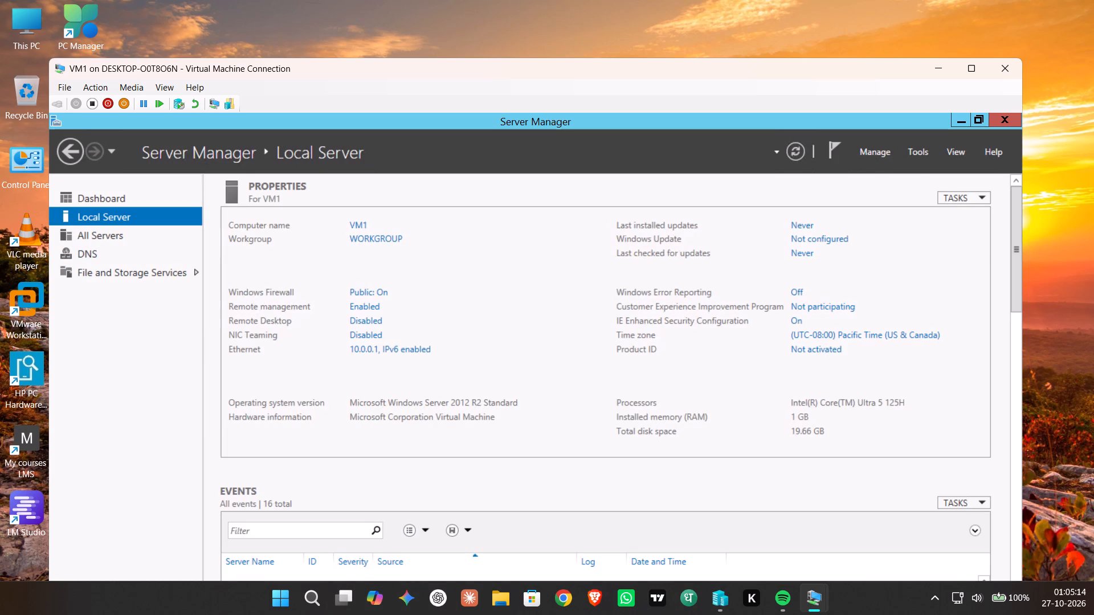
left_click(888, 165)
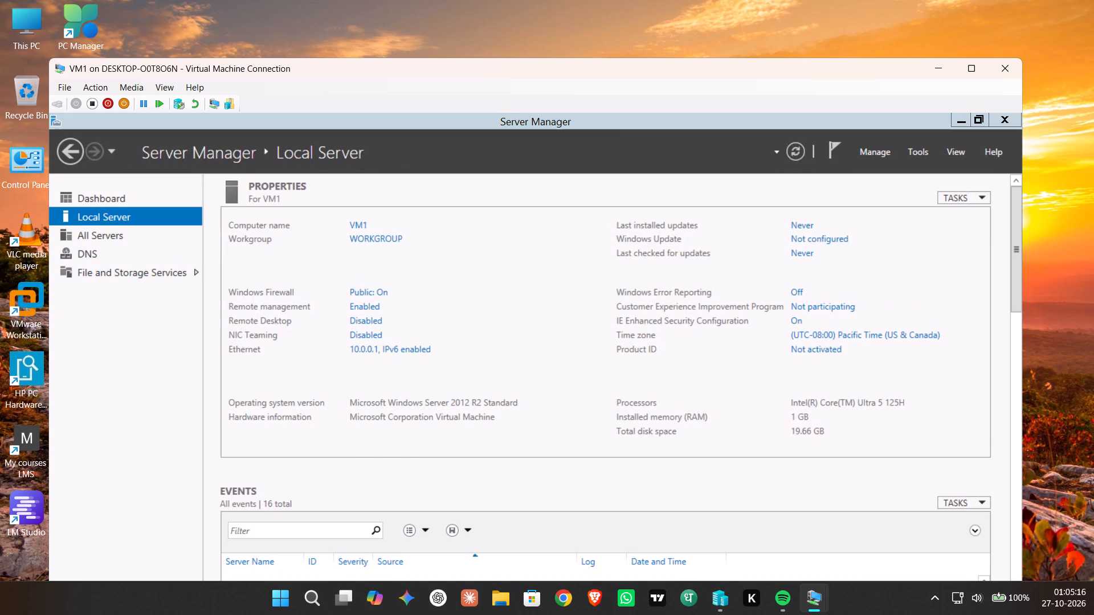
left_click_drag(536, 240, 551, 200)
left_click(959, 71)
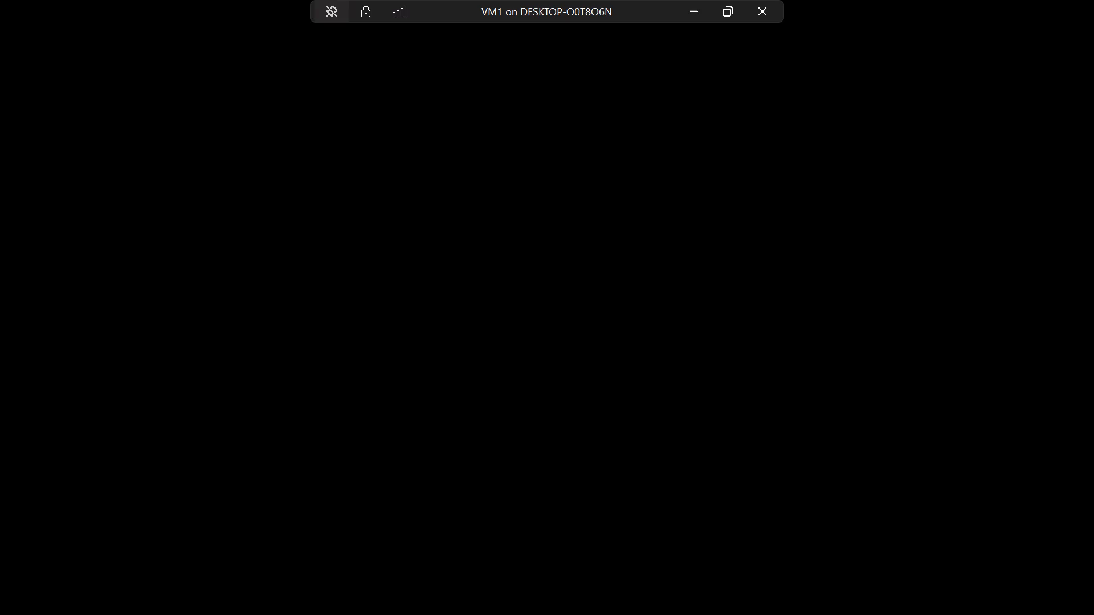
Keep VM1.it.local as the destination server and select the DHCP Server role, including its required management tools.
left_click(516, 472)
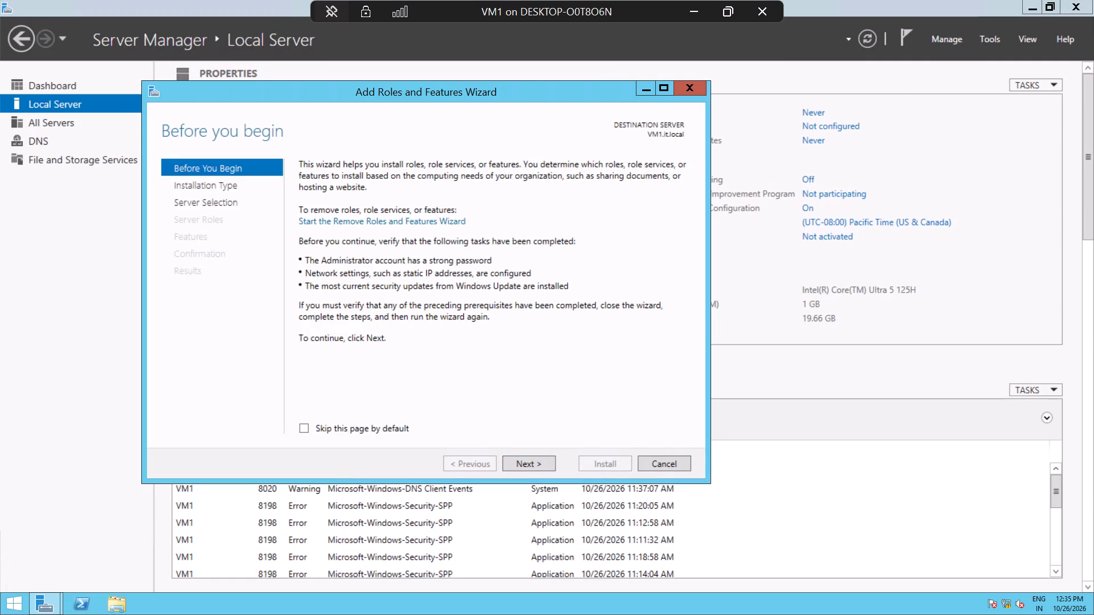
left_click(521, 466)
left_click(521, 466)
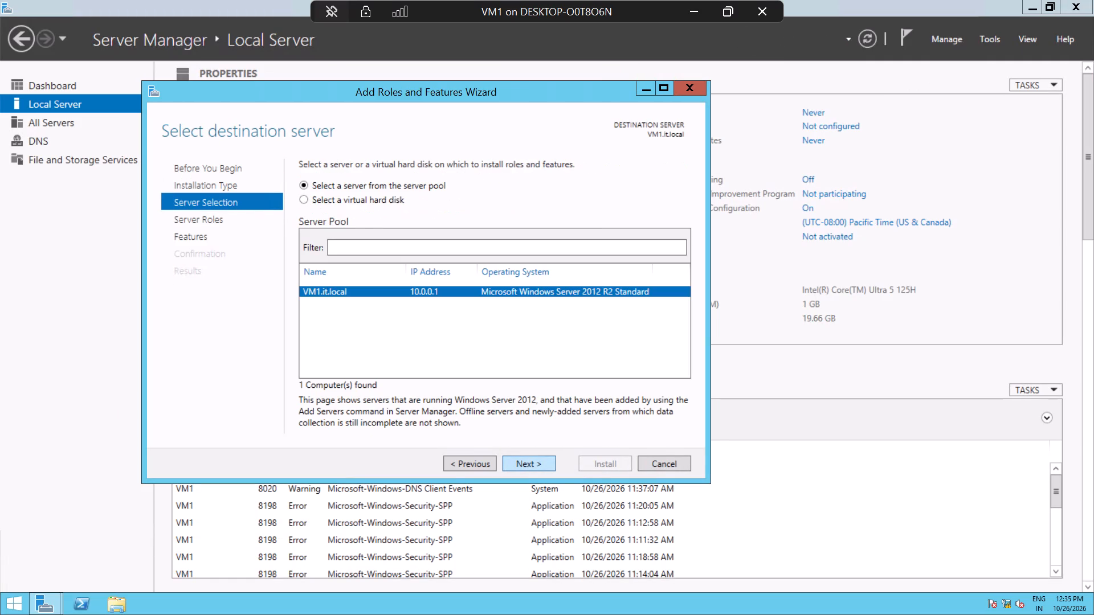
left_click(521, 466)
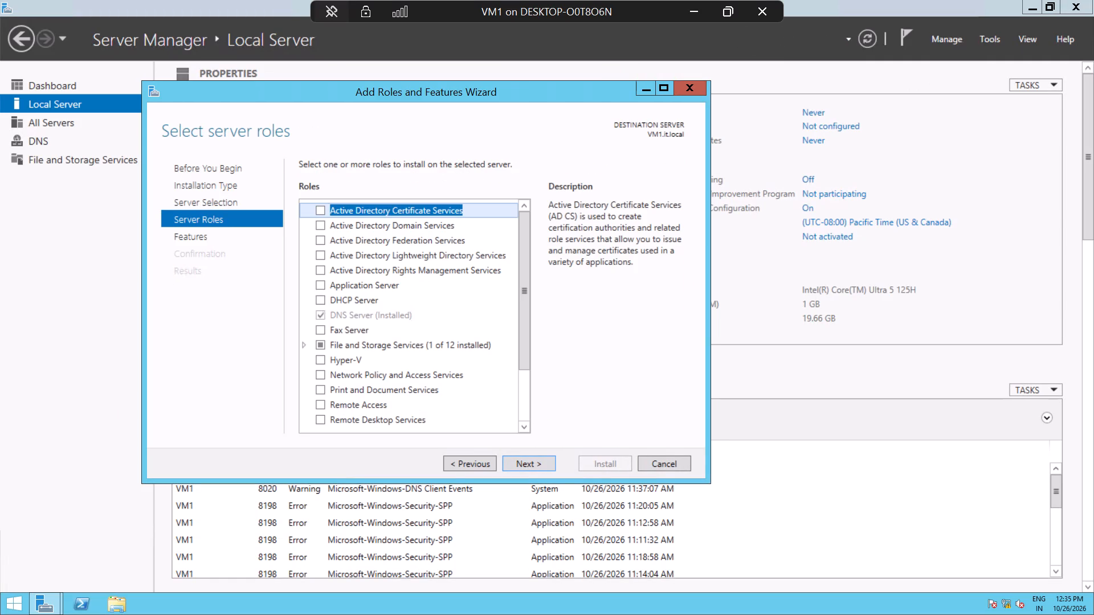
left_click(317, 298)
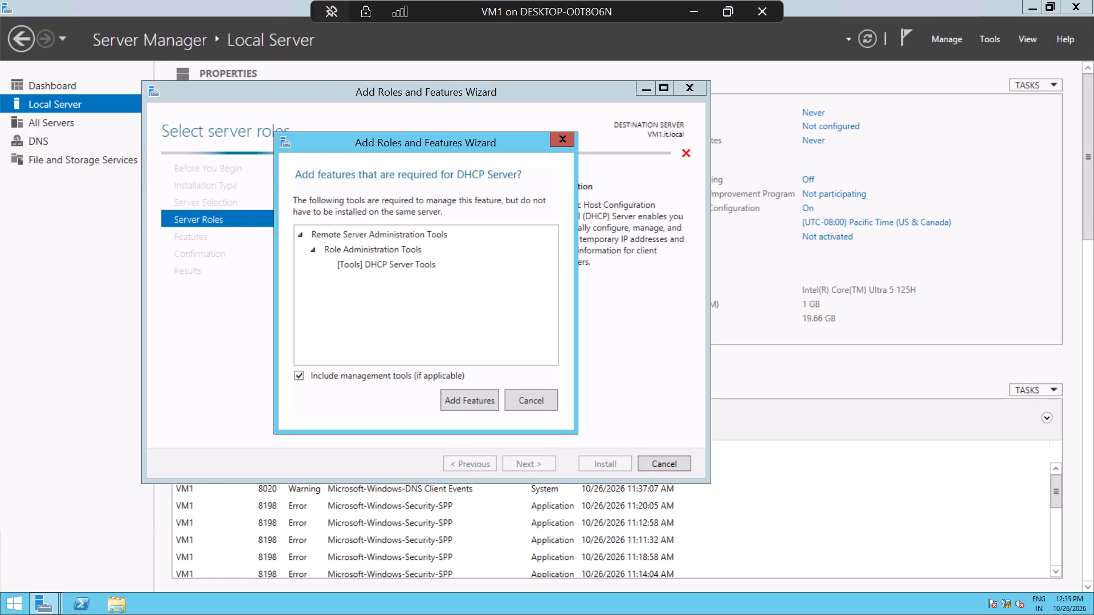
left_click(476, 400)
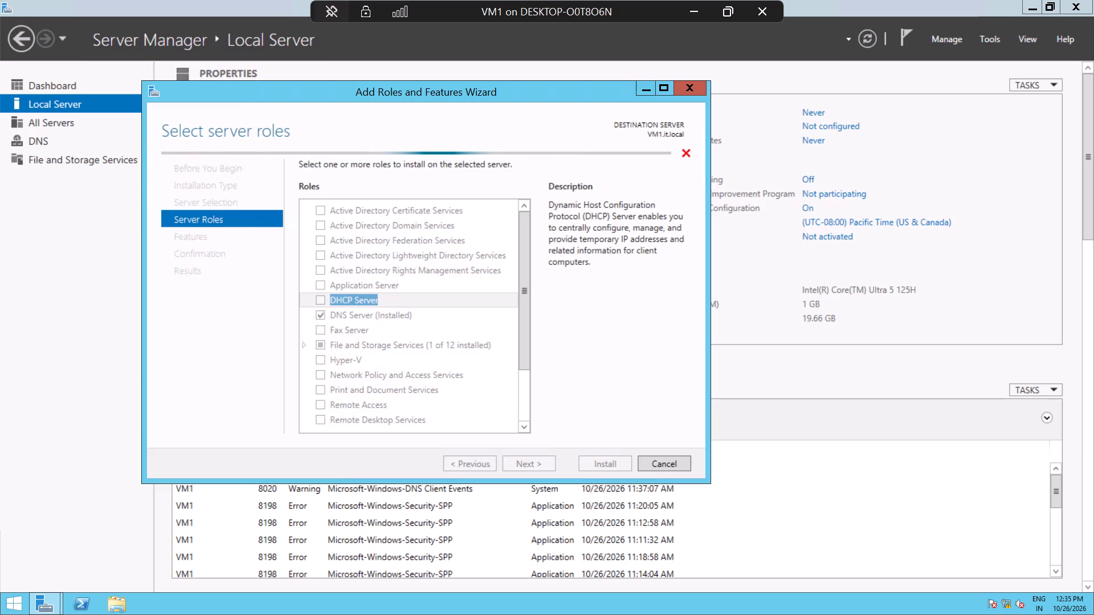
Install the DHCP Server role without extra features and close the wizard once the installation is done.
left_click(524, 469)
left_click(524, 469)
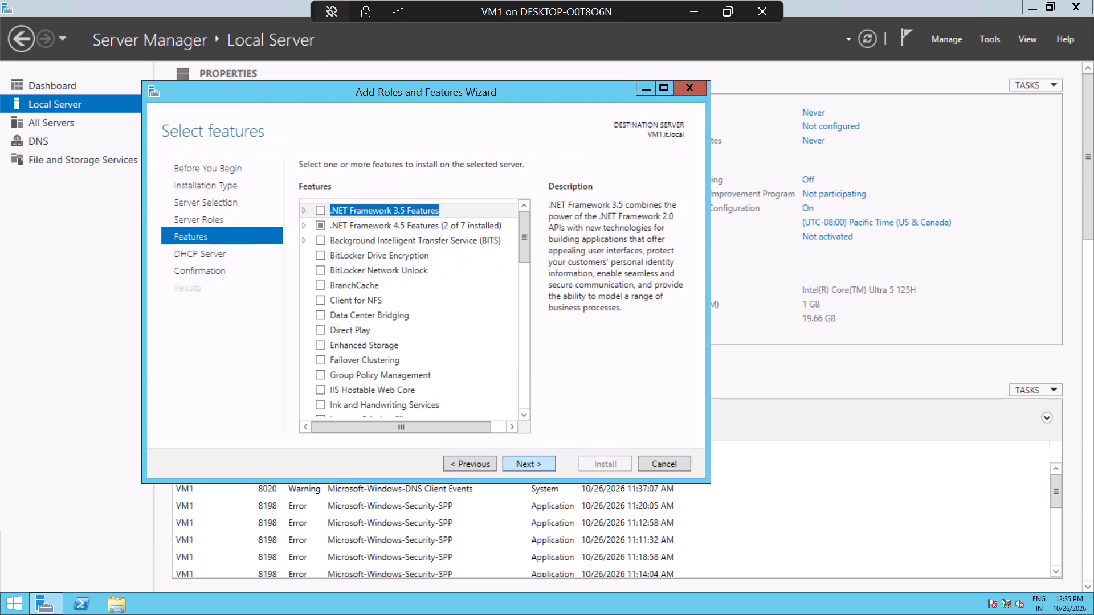
left_click(524, 469)
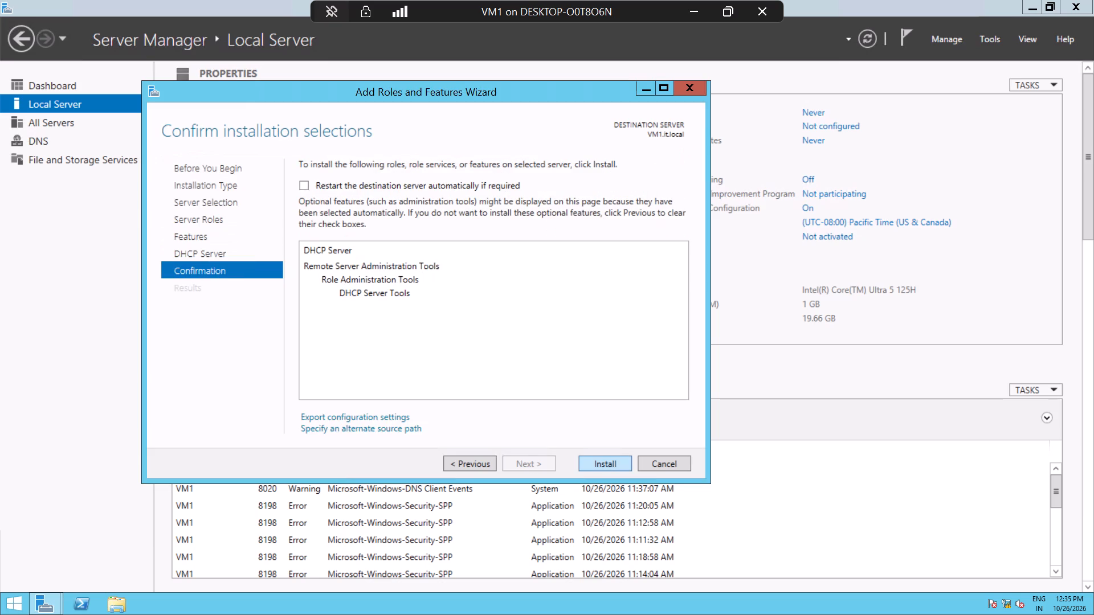
left_click(614, 457)
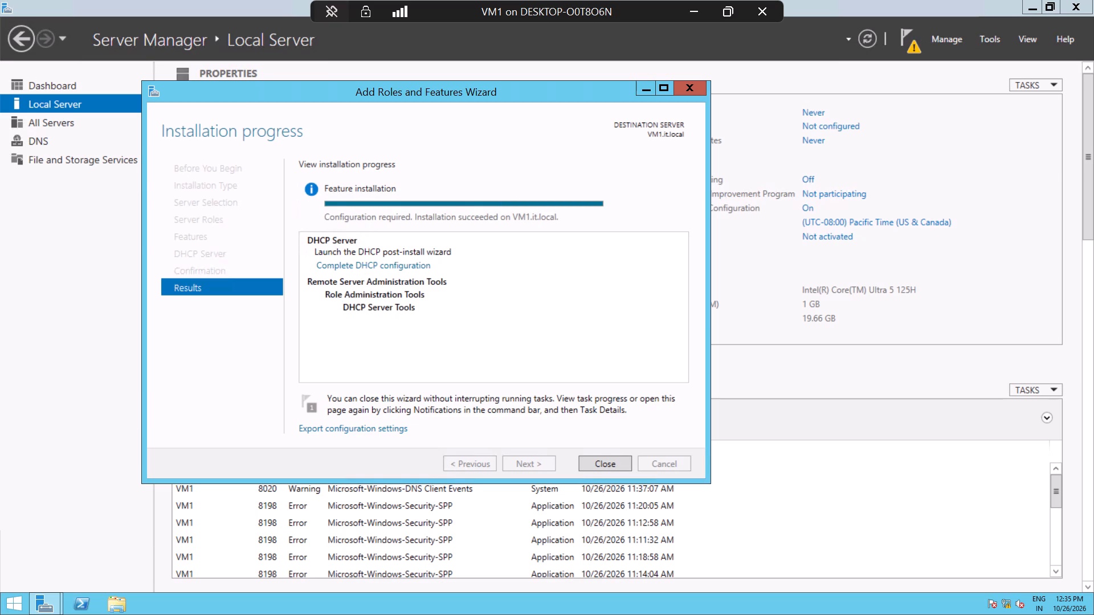
left_click(606, 464)
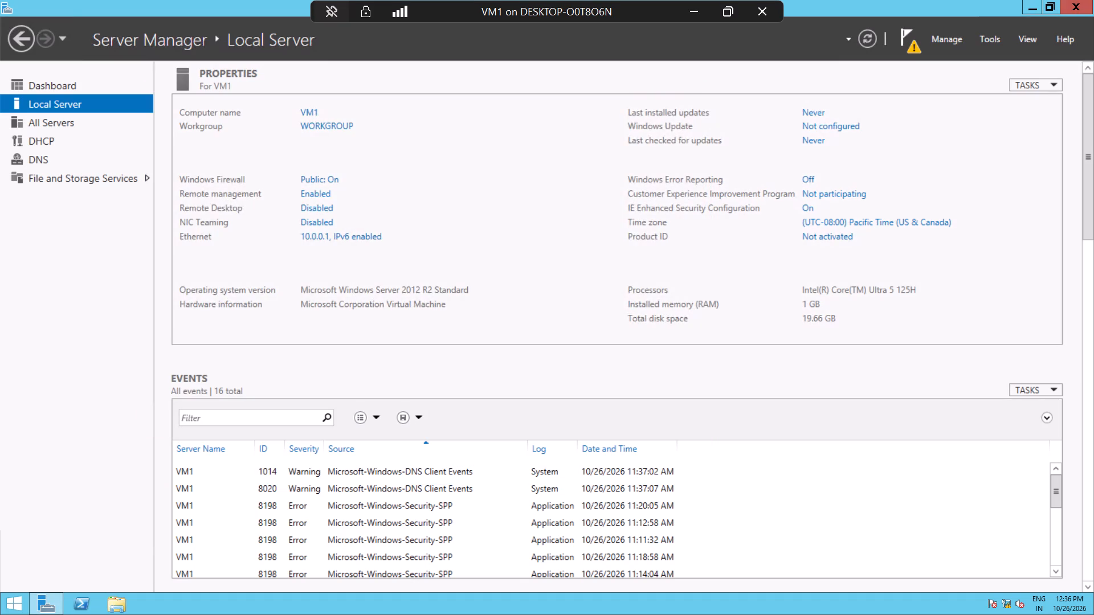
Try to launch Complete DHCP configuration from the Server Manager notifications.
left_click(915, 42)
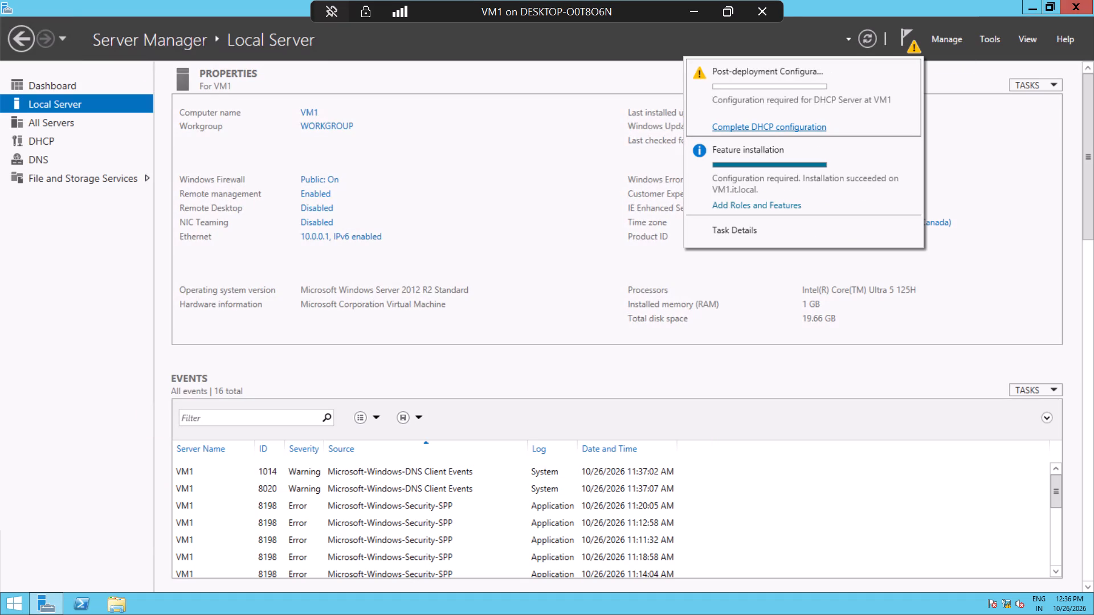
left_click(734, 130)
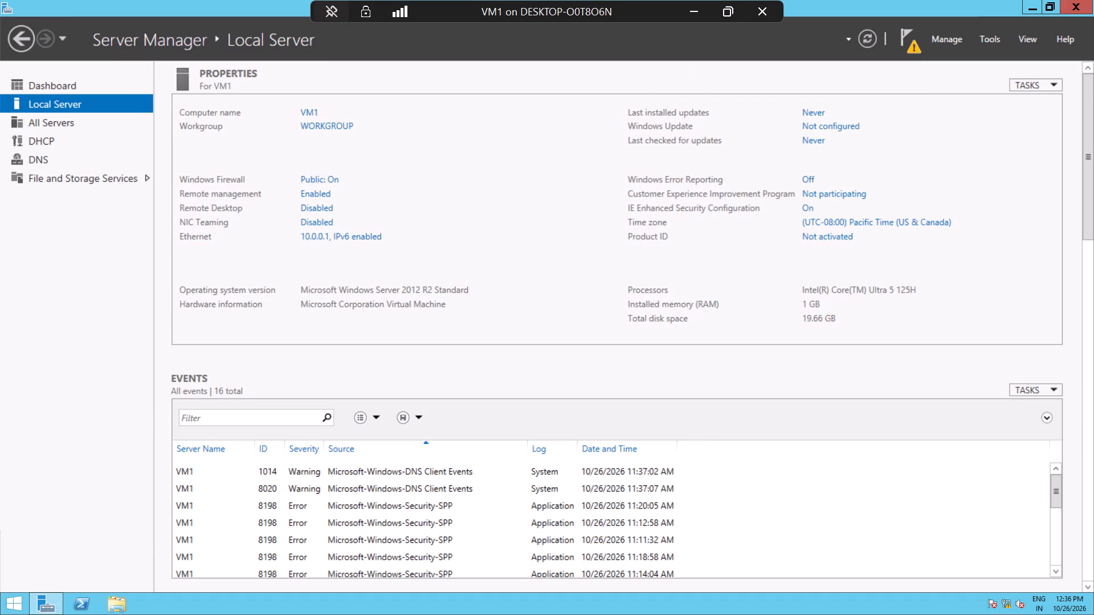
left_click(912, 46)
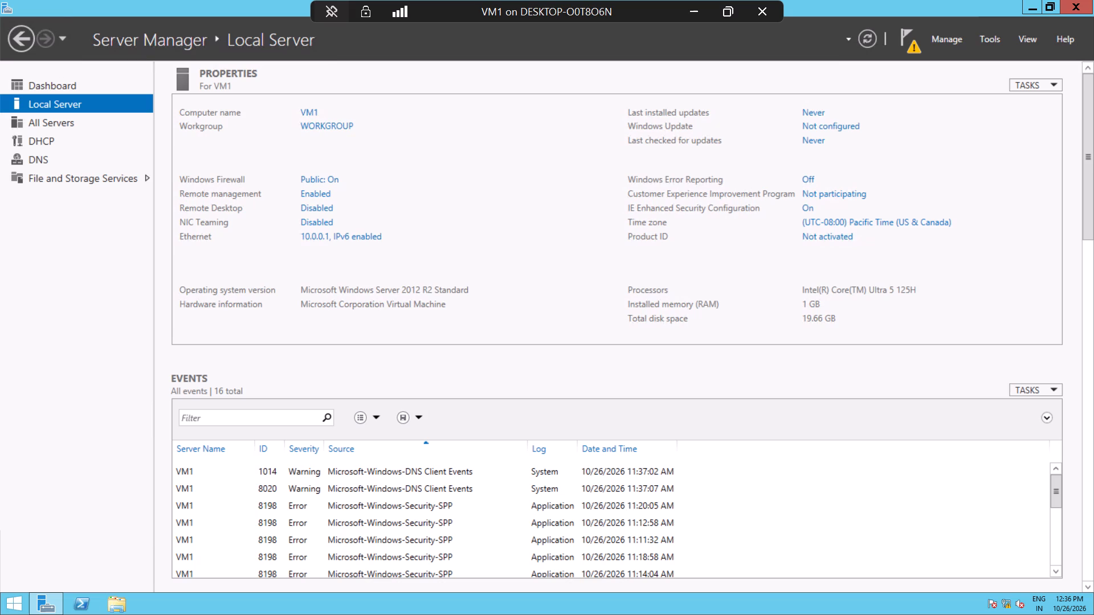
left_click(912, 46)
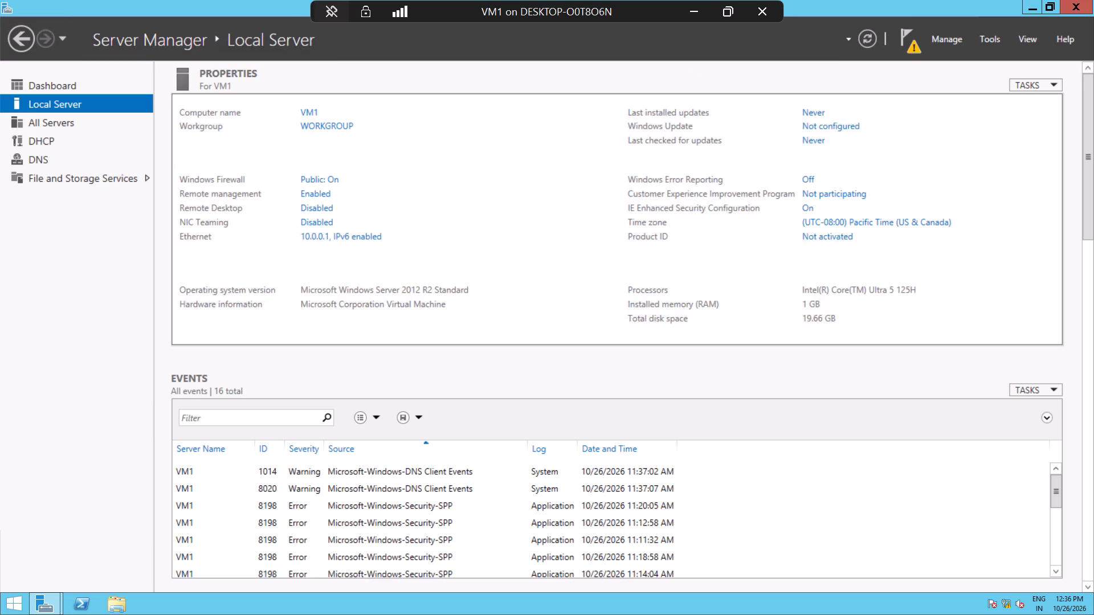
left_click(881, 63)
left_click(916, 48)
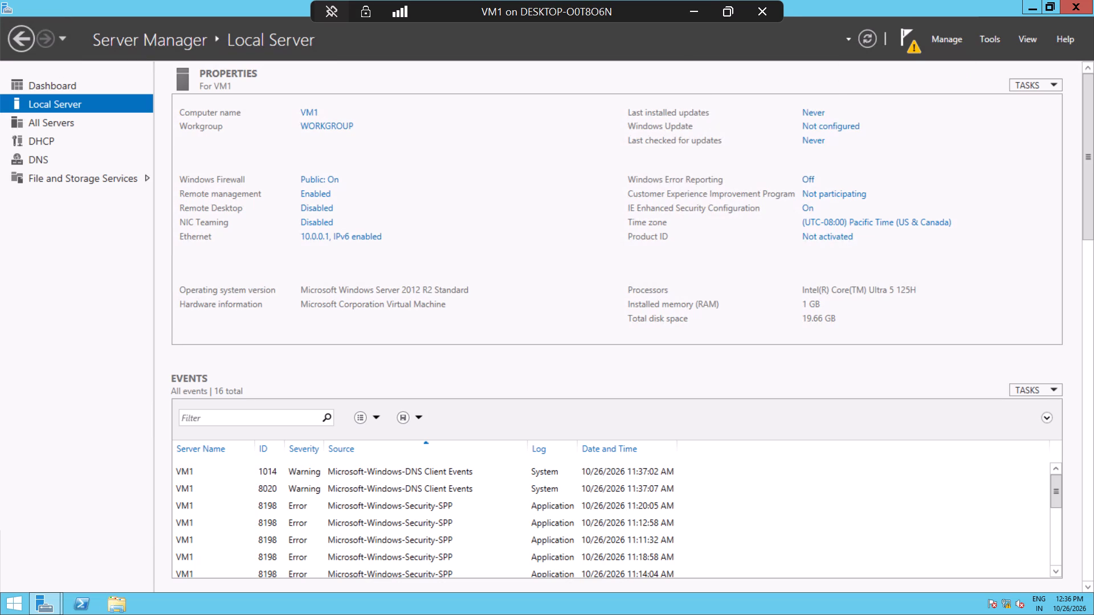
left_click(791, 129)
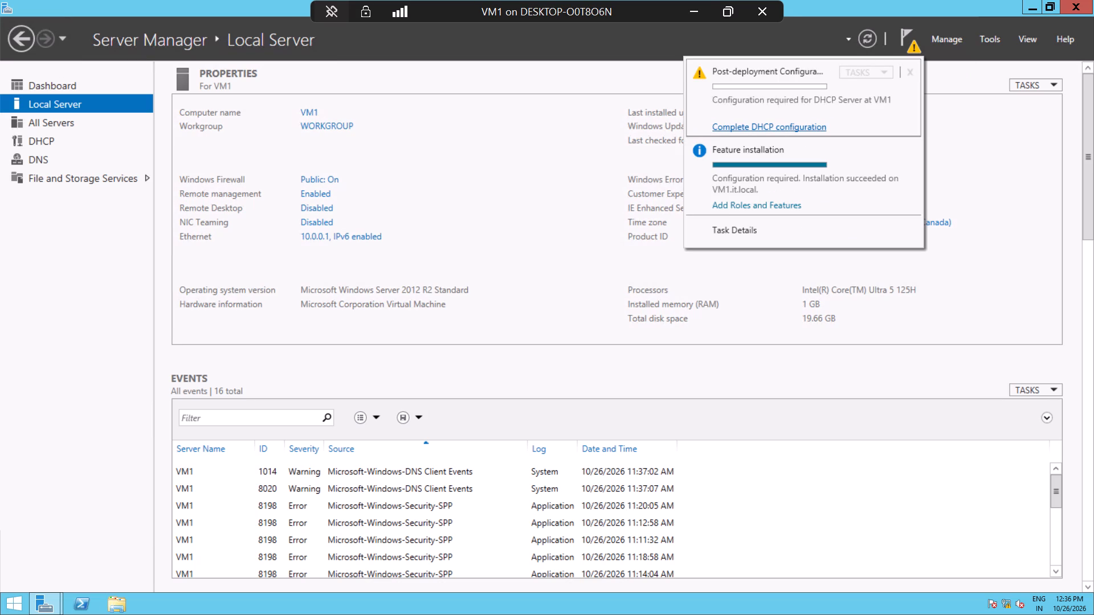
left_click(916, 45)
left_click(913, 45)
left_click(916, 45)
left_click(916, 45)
Open the task details from the DHCP page's configuration notice and try to launch Complete DHCP configuration.
left_click(48, 159)
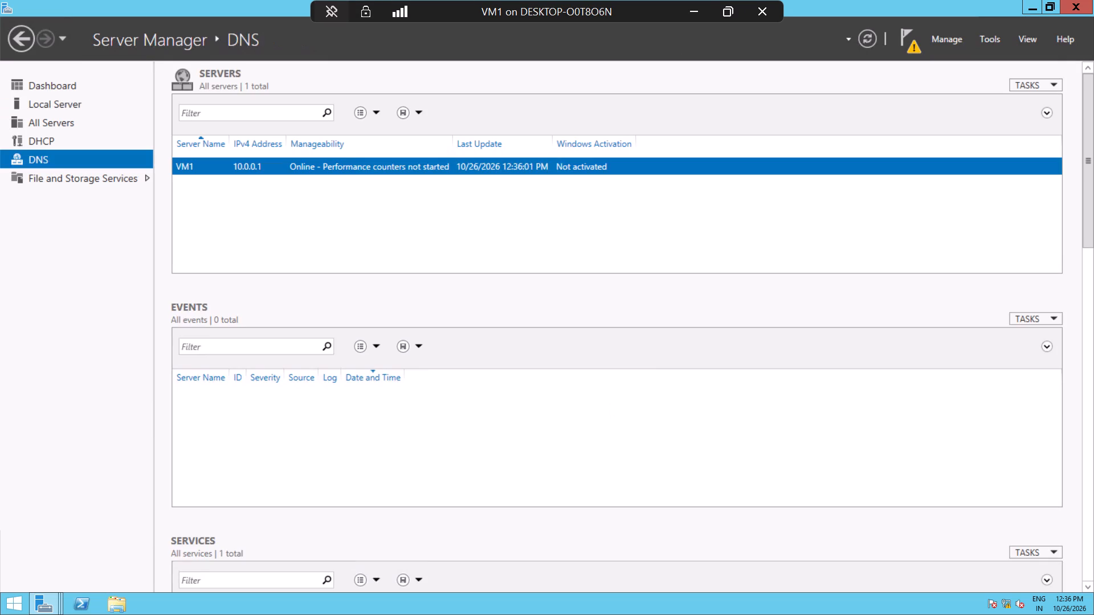
left_click(46, 142)
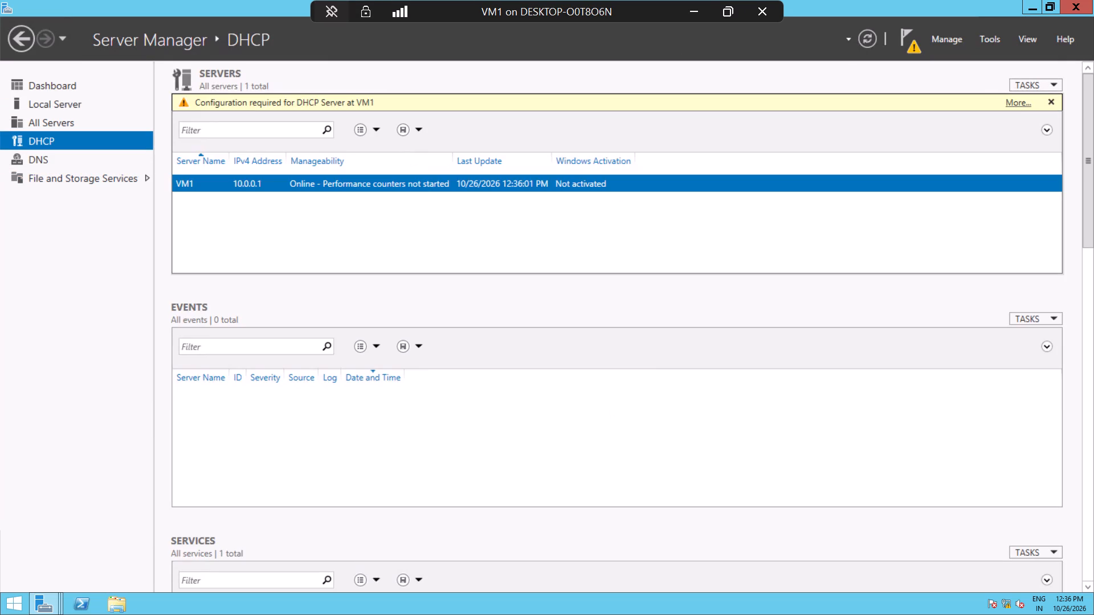
left_click(1009, 100)
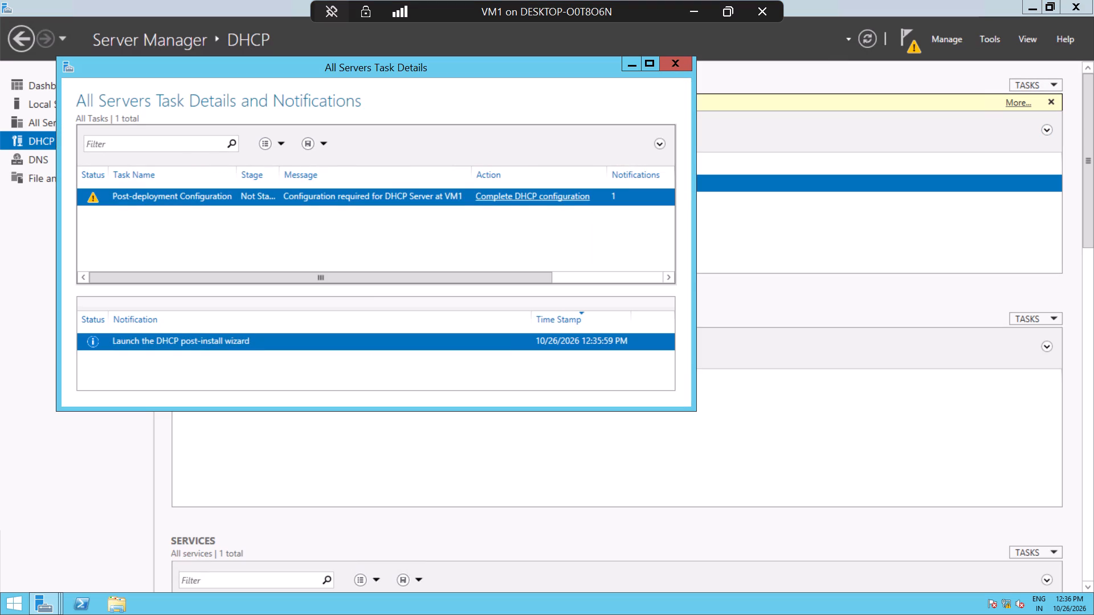
left_click(534, 191)
left_click(534, 199)
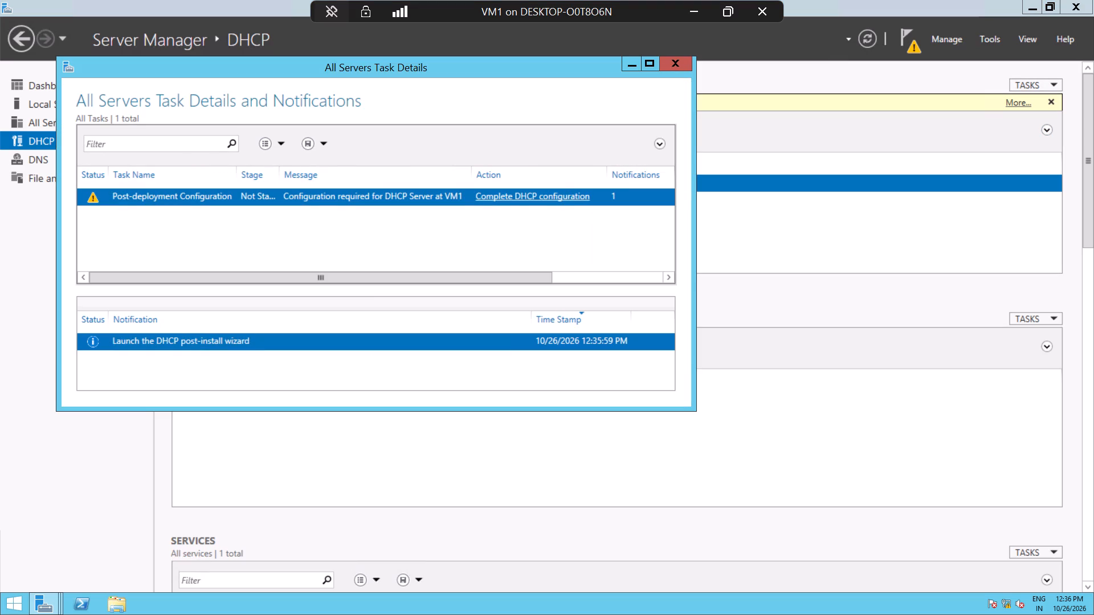
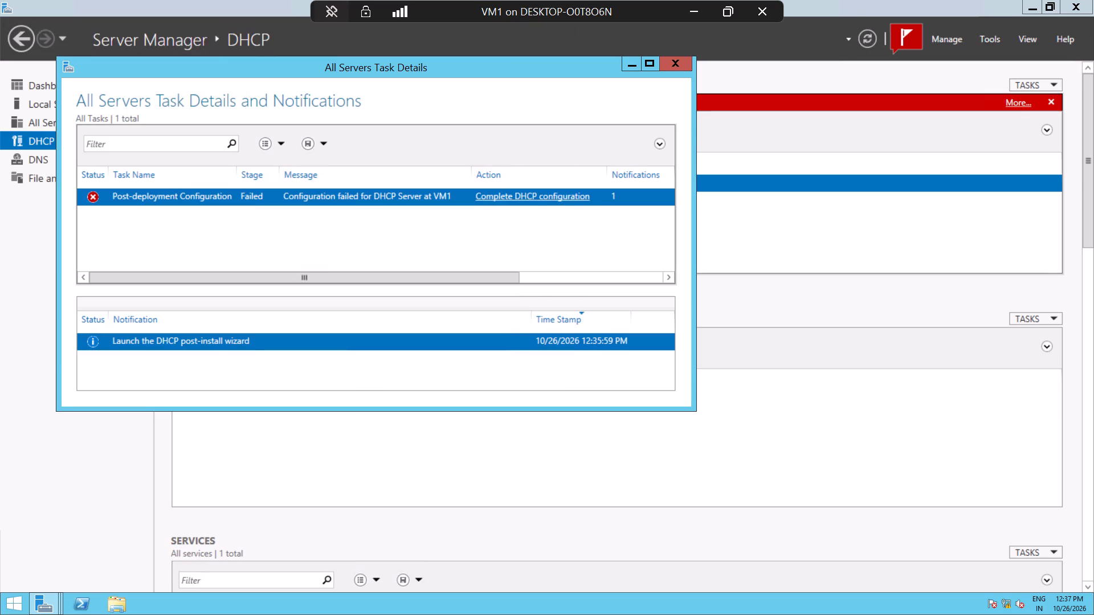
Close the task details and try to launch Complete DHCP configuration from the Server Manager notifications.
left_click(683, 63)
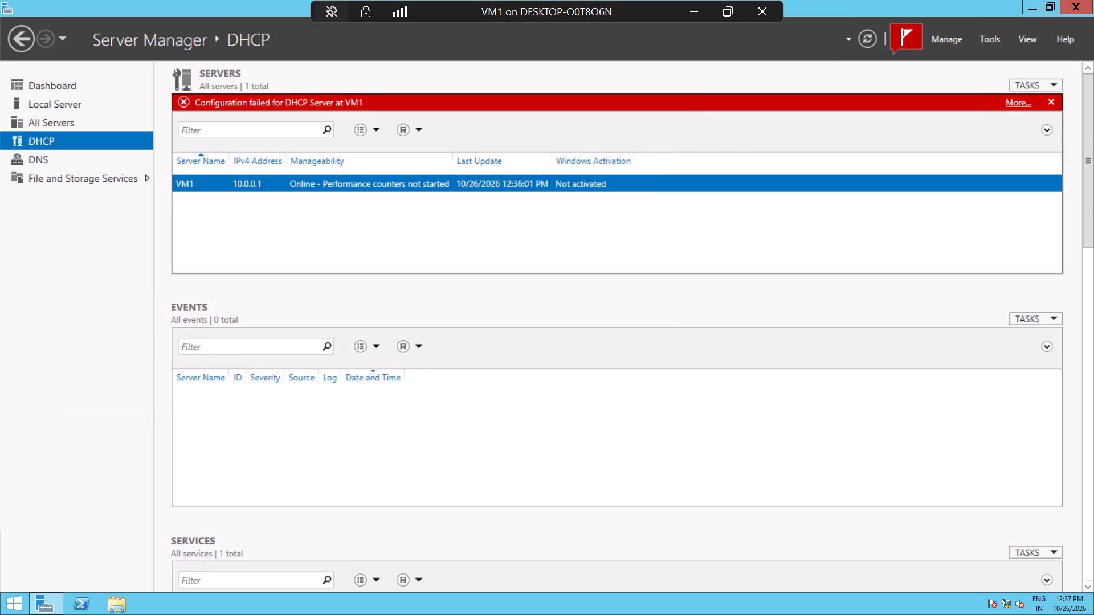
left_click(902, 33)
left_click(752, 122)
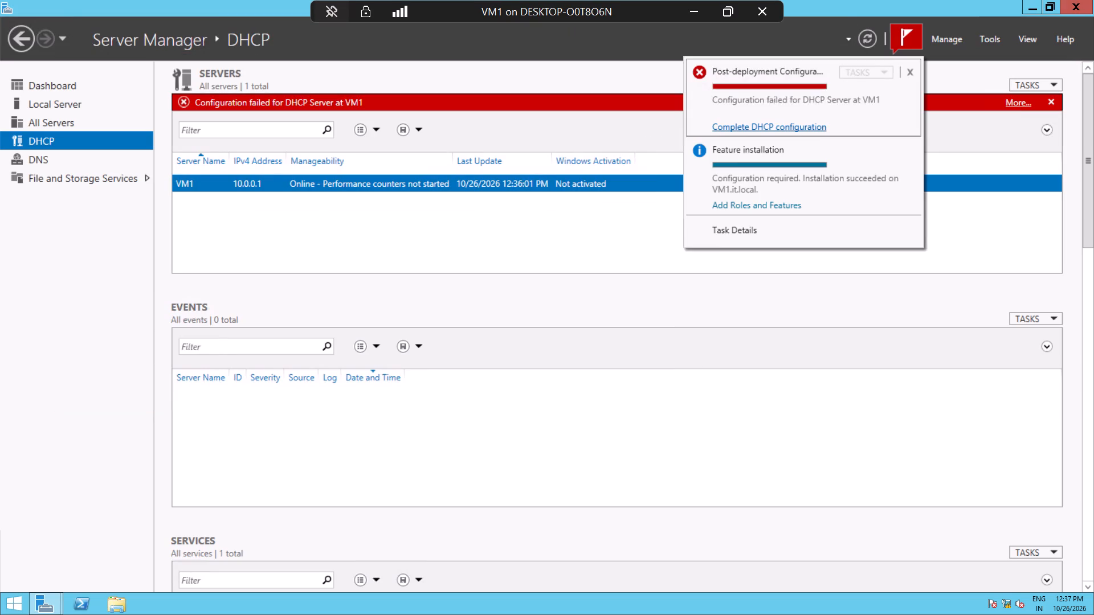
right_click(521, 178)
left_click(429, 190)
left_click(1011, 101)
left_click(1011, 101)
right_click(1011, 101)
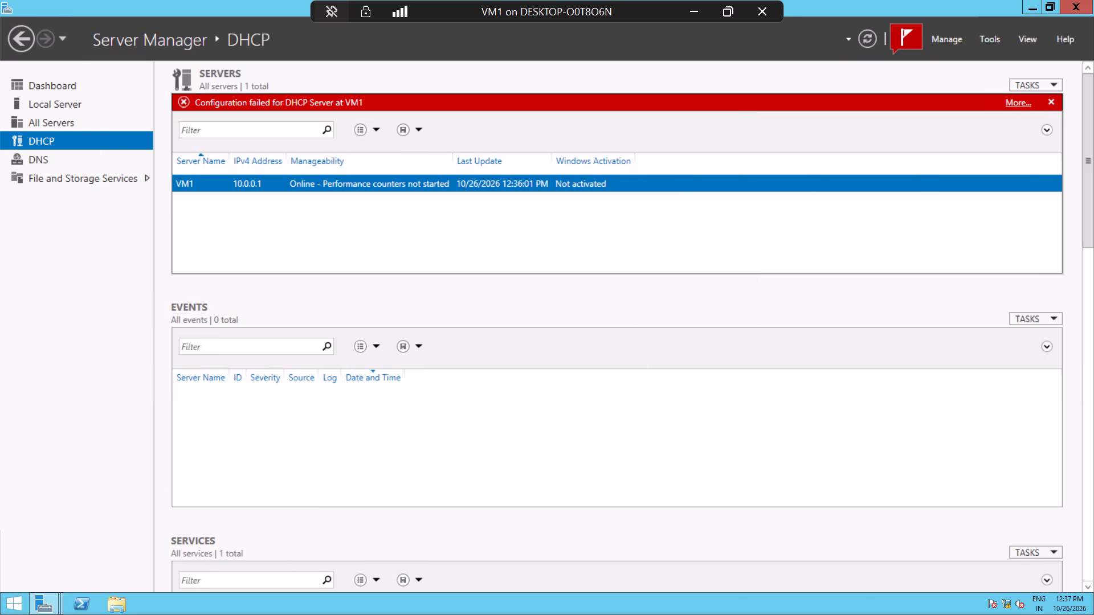
Reopen the task details from the DHCP page's configuration notice and launch Complete DHCP configuration.
left_click(1024, 107)
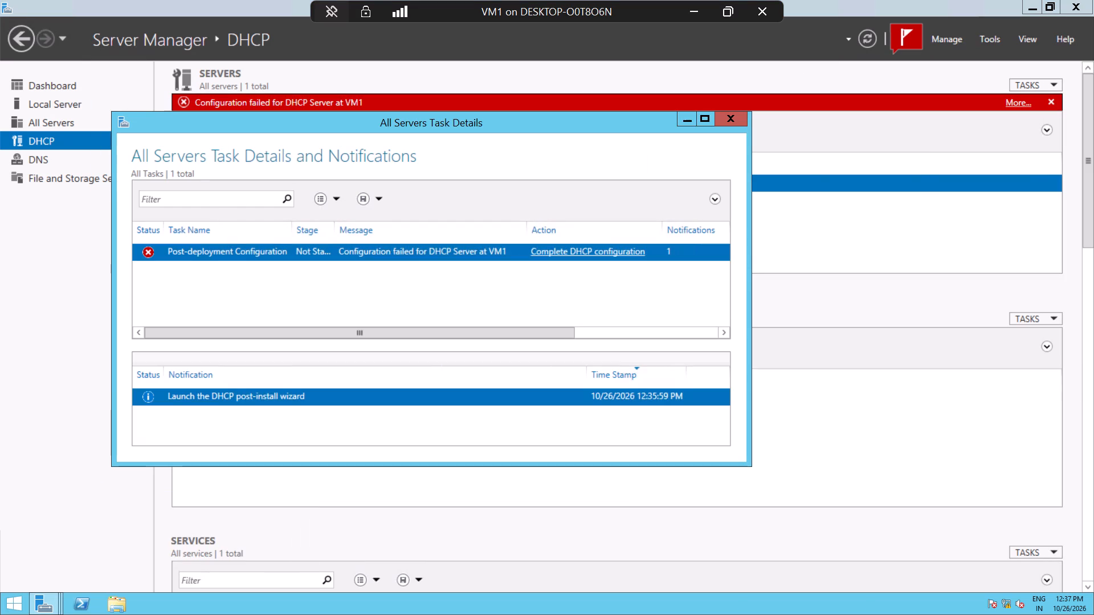
left_click(413, 239)
double_click(420, 256)
right_click(420, 256)
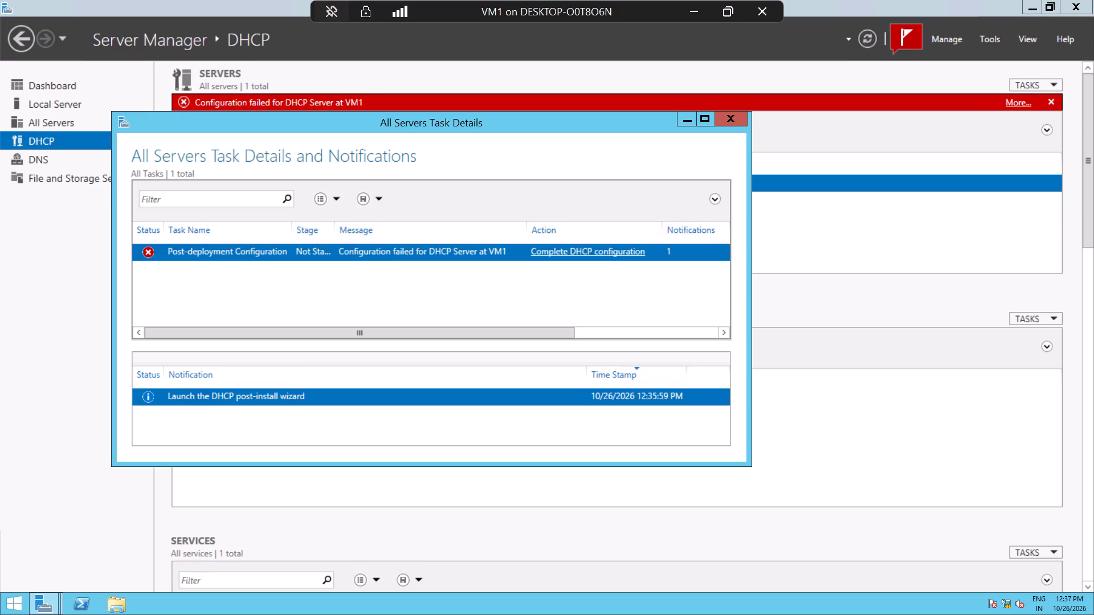
left_click(610, 249)
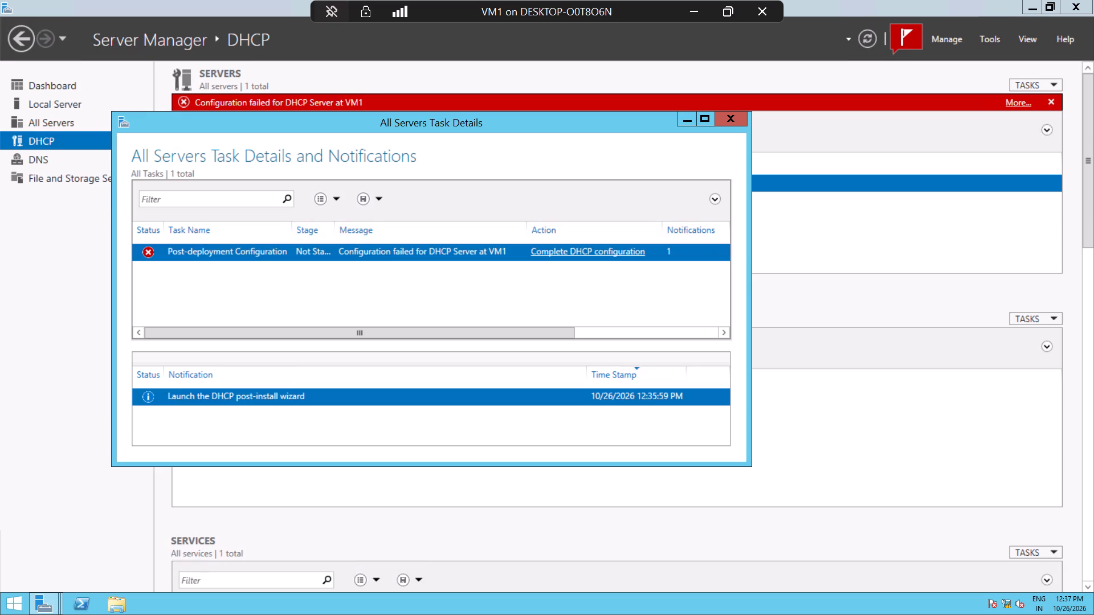
left_click(503, 256)
right_click(503, 256)
left_click(617, 256)
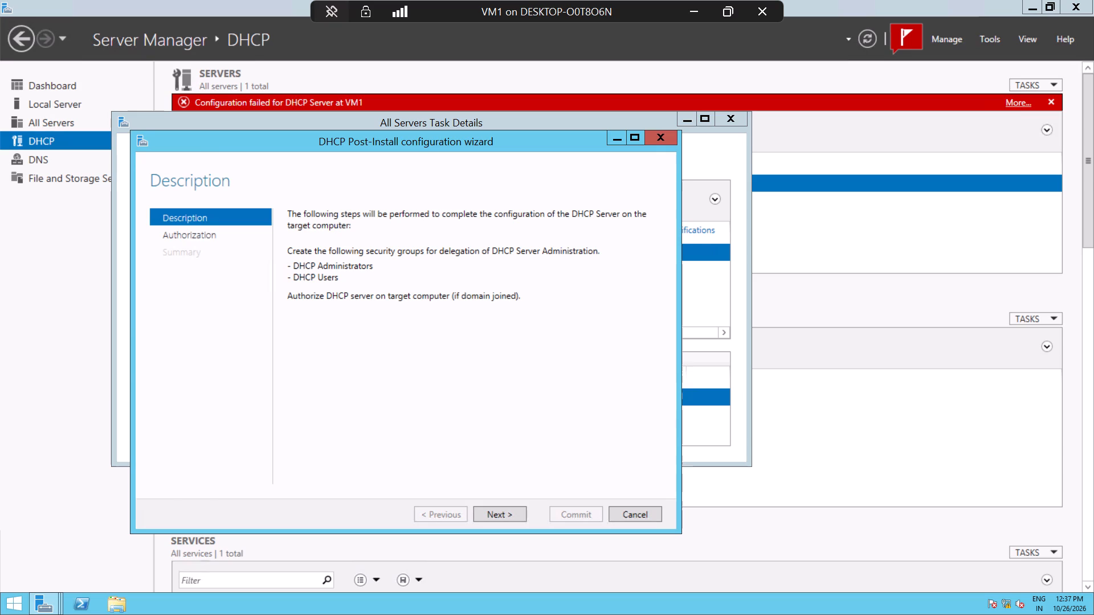
Commit the DHCP post-install configuration with AD authorization skipped, and close the wizard and the task details.
left_click(490, 516)
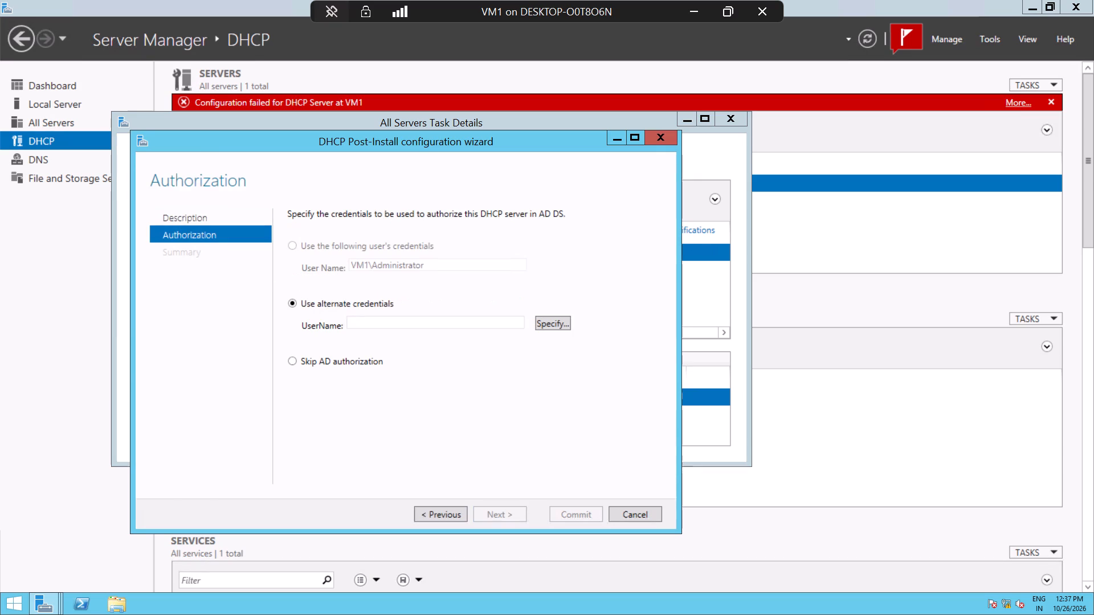
left_click(293, 241)
double_click(293, 241)
left_click(385, 324)
left_click(293, 359)
left_click(578, 514)
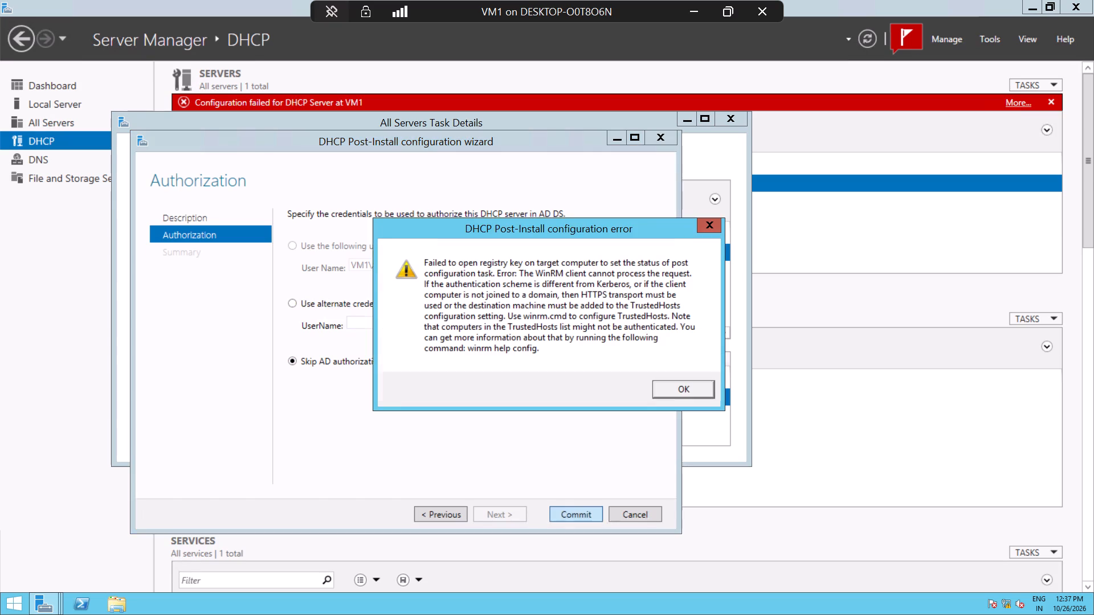
double_click(672, 394)
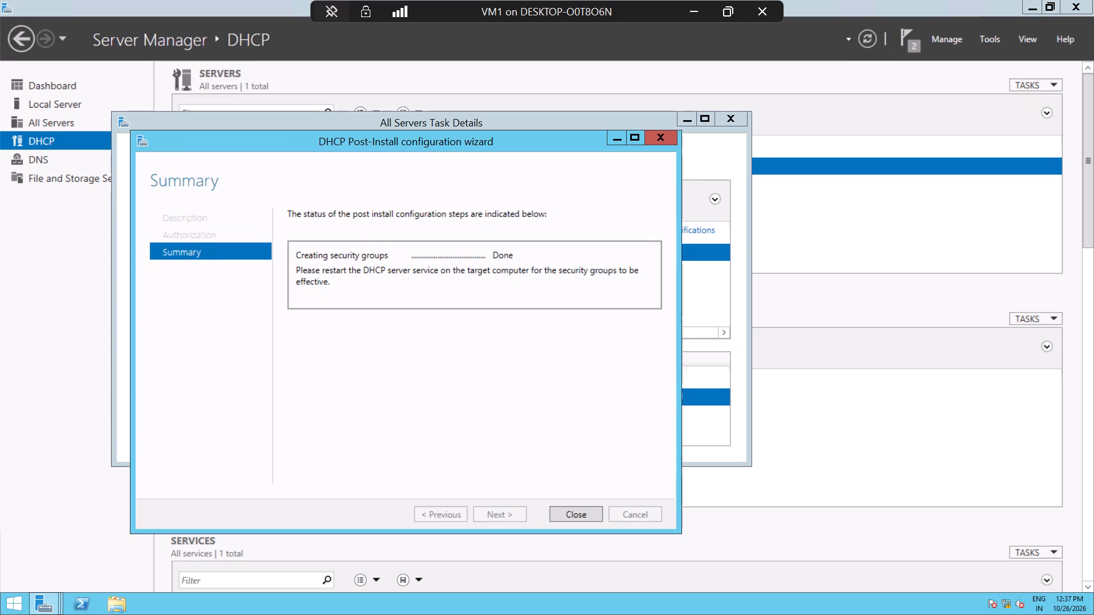
left_click(582, 510)
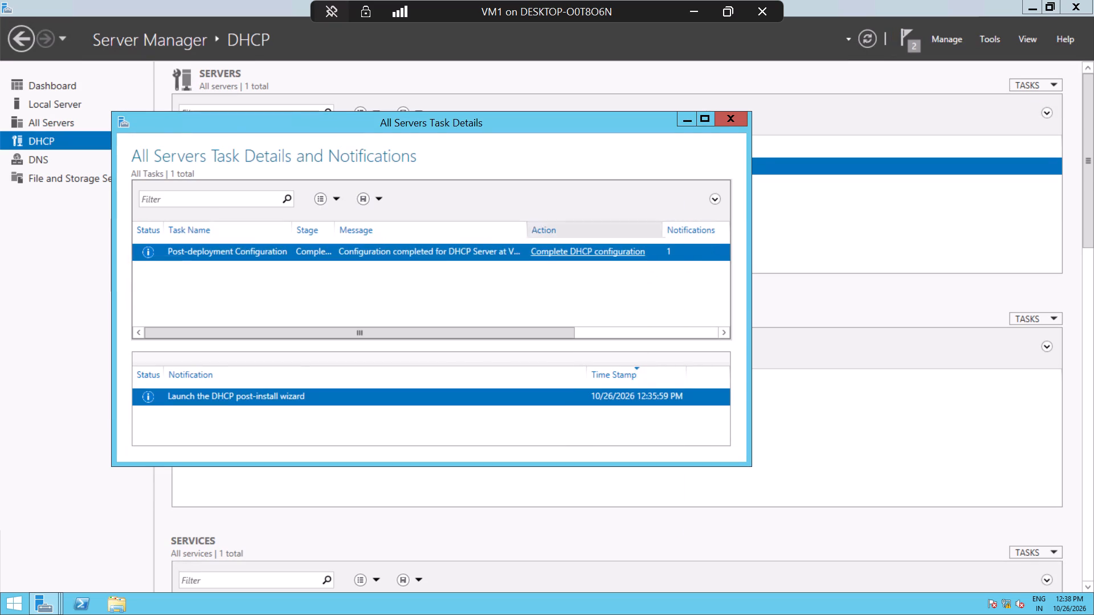
left_click(730, 124)
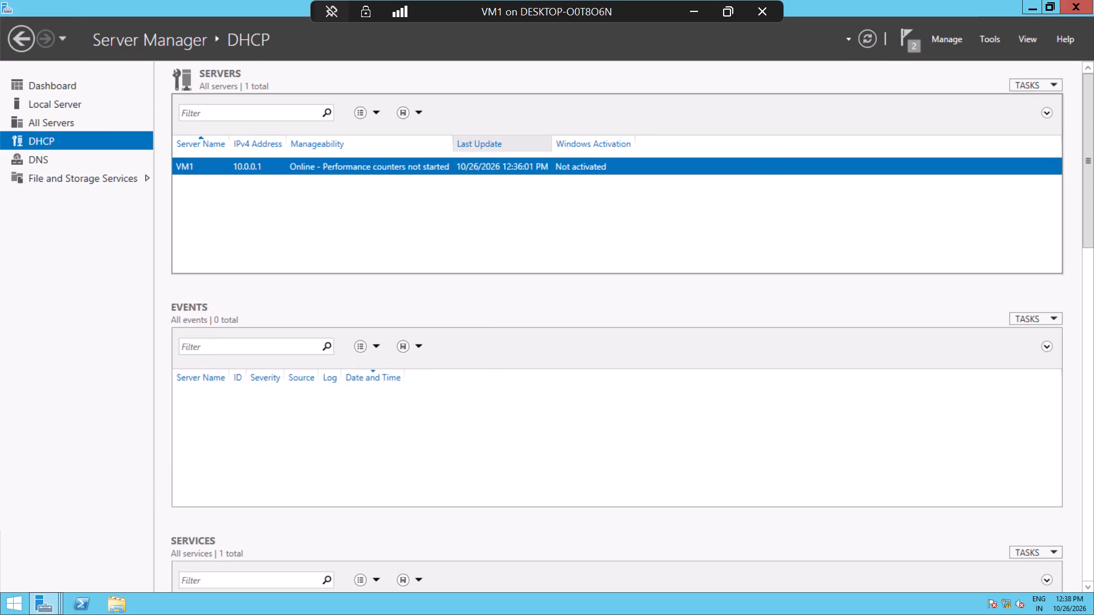
Bring up the Run dialog and close the two leftover DHCP Post-Install configuration wizard windows.
key("super+r")
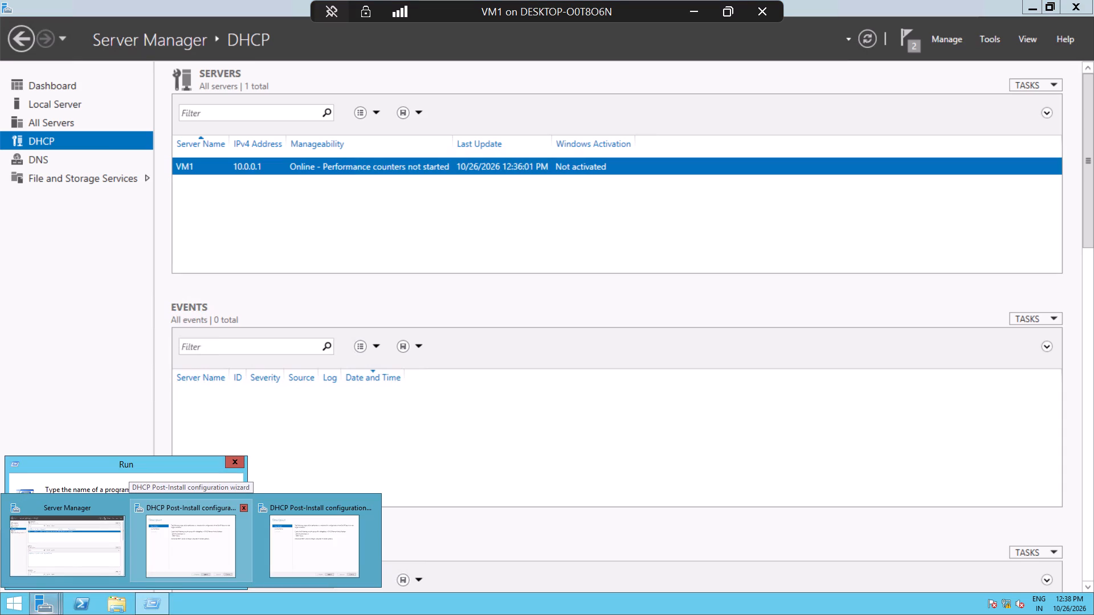
left_click(368, 503)
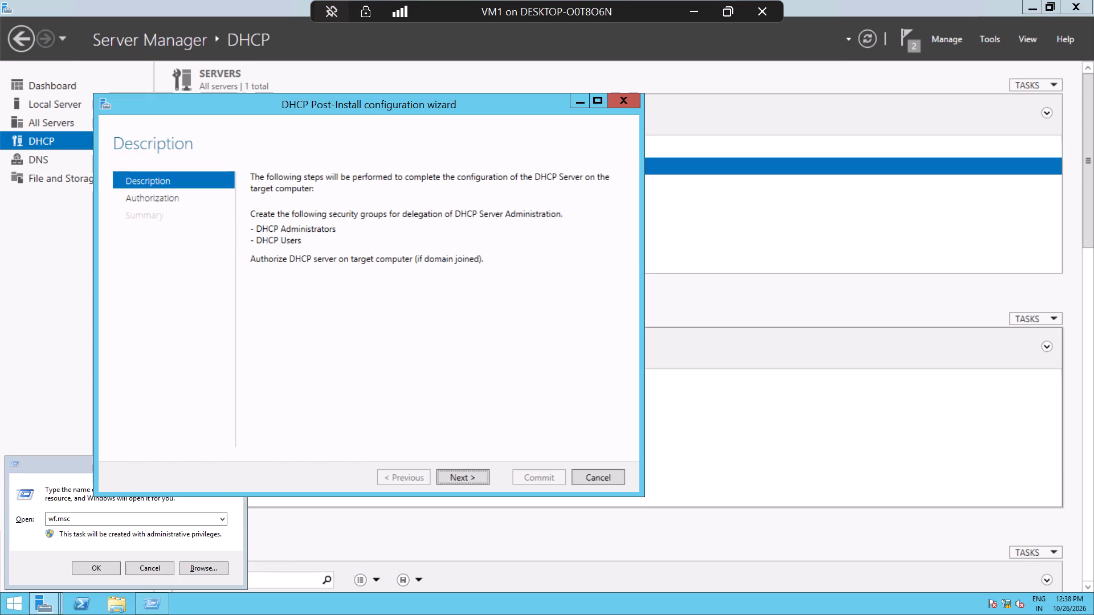
left_click(618, 104)
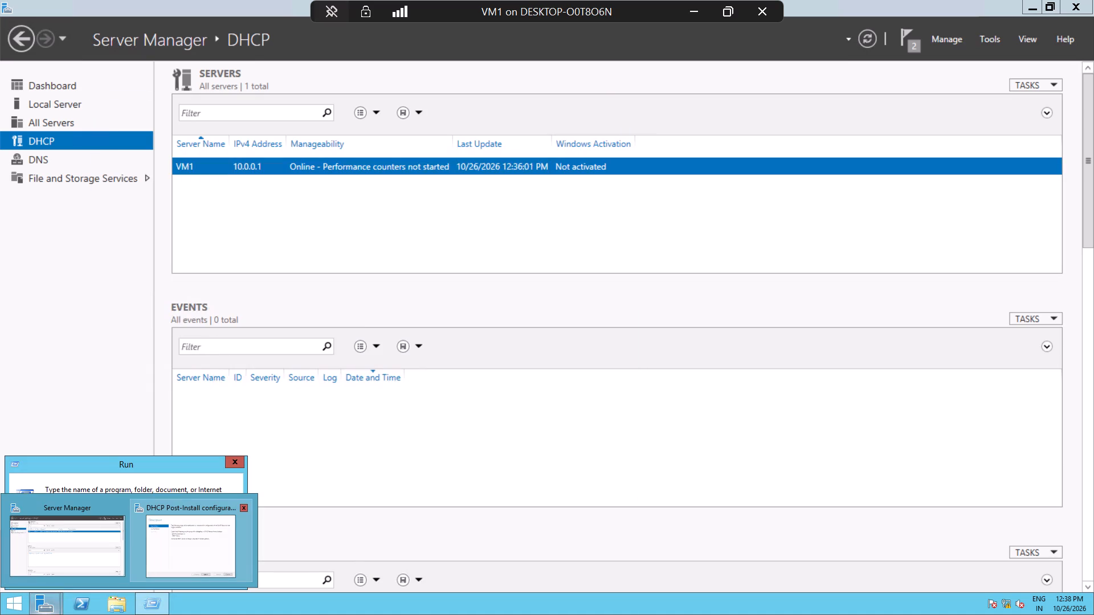
left_click(246, 503)
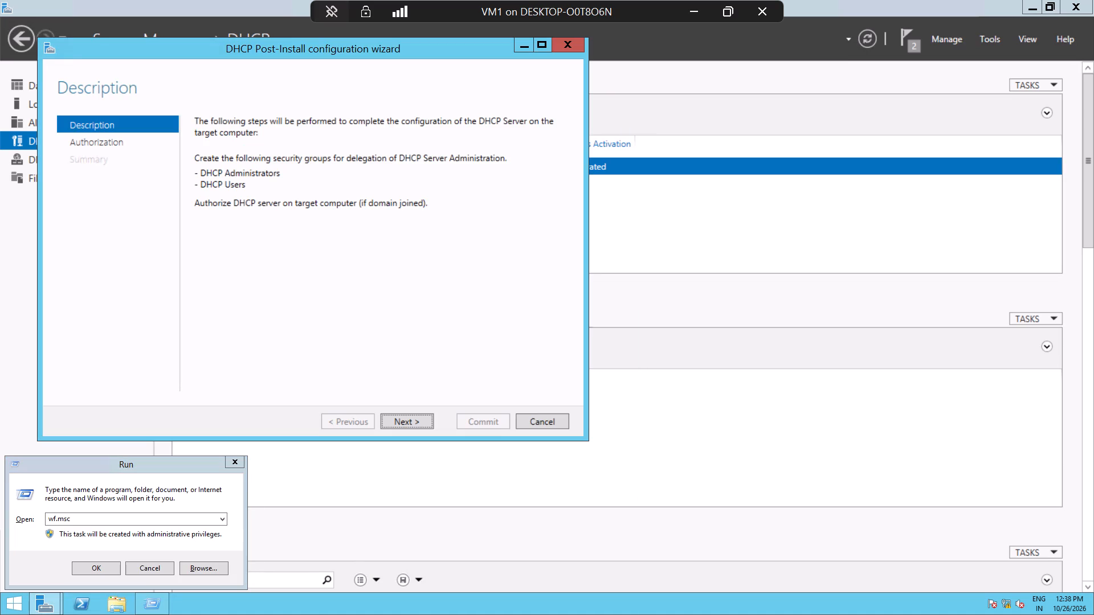
left_click_drag(565, 50, 565, 44)
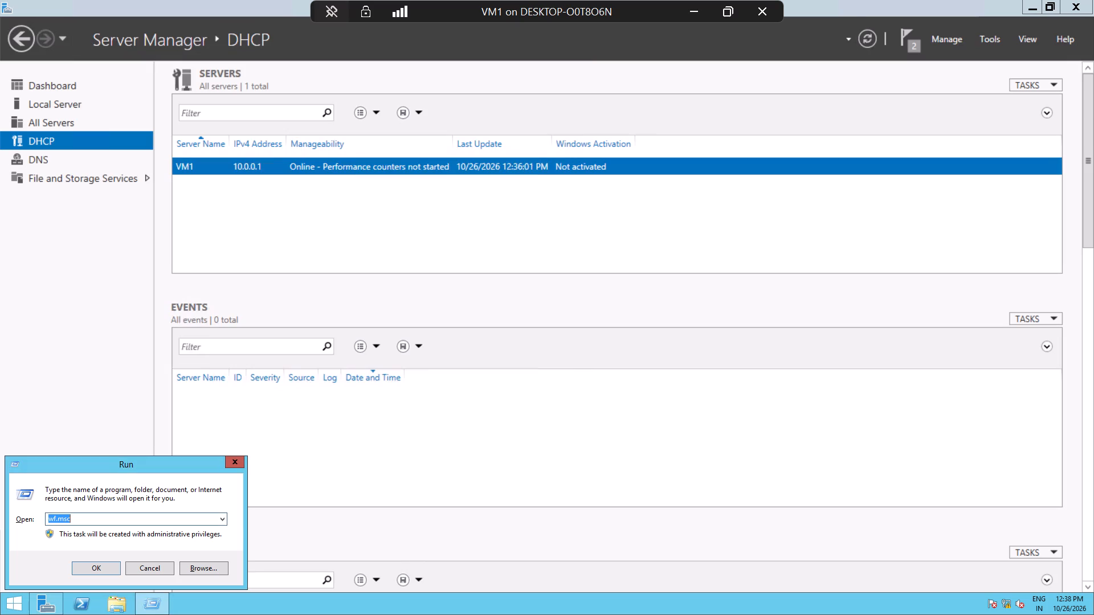
Run dhcpmgmt.msc to open the DHCP console and maximize its window.
type("dh")
type("cpmgmt.msc")
key("Return")
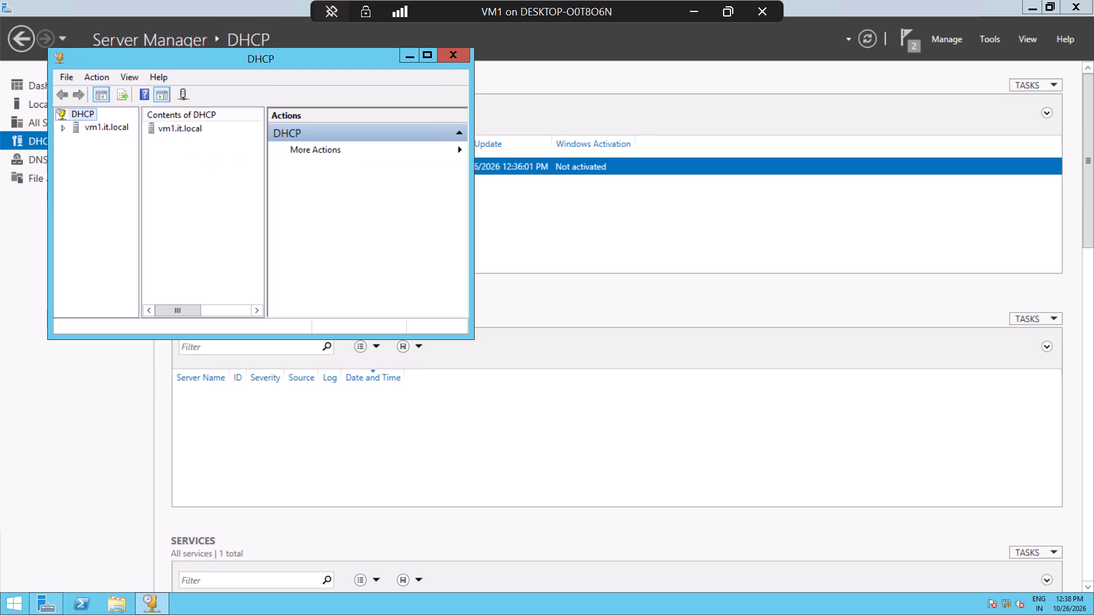
right_click(89, 157)
double_click(105, 159)
right_click(105, 159)
left_click(426, 54)
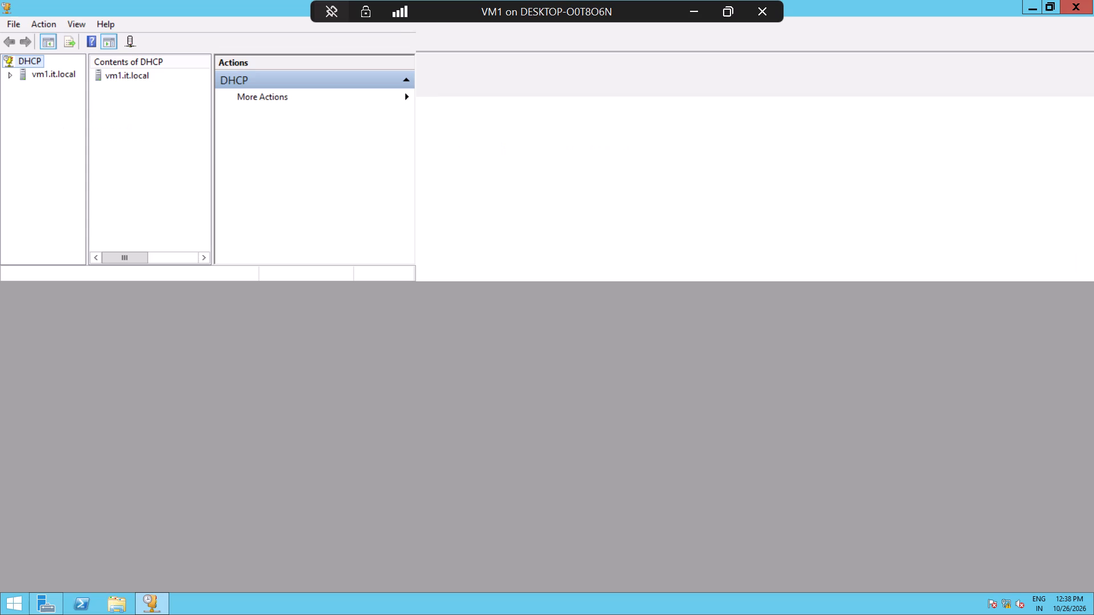
Select the vm1.it.local server in the DHCP console to list its IPv4 and IPv6 nodes.
left_click(928, 96)
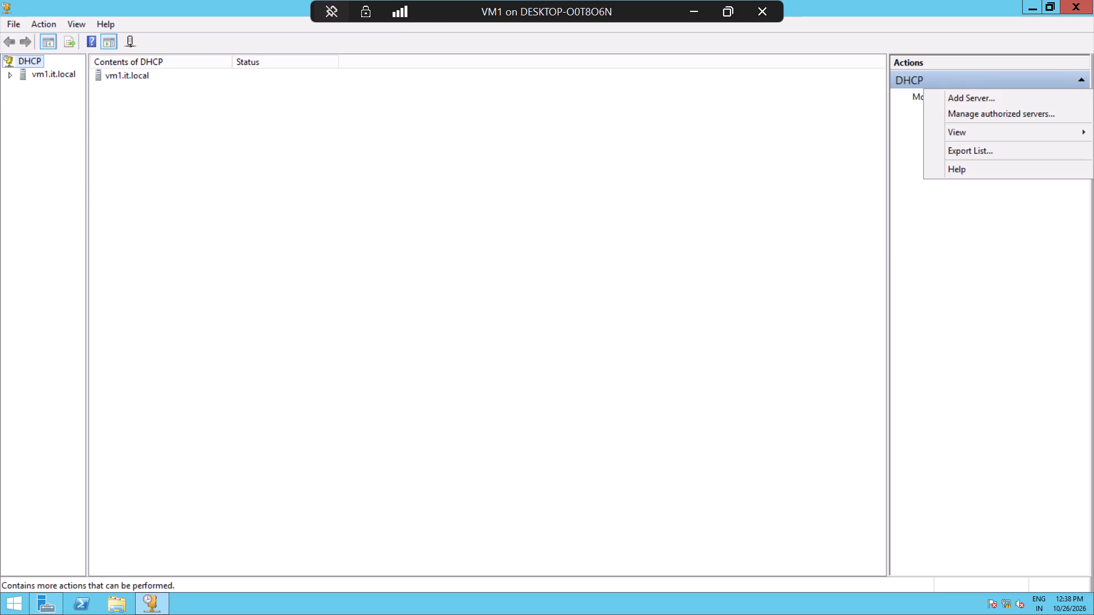
left_click(44, 77)
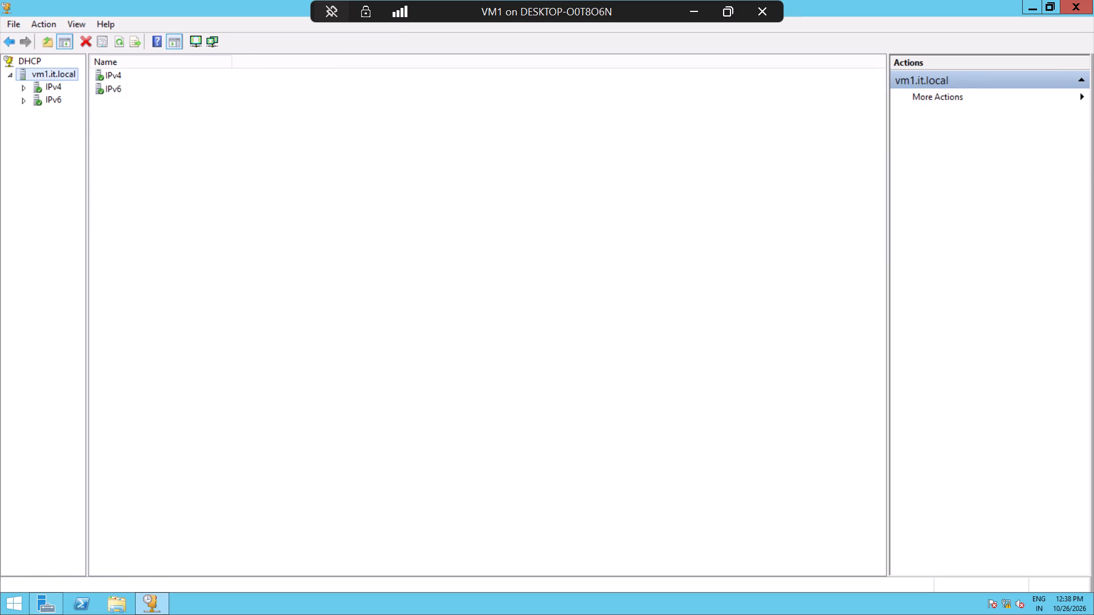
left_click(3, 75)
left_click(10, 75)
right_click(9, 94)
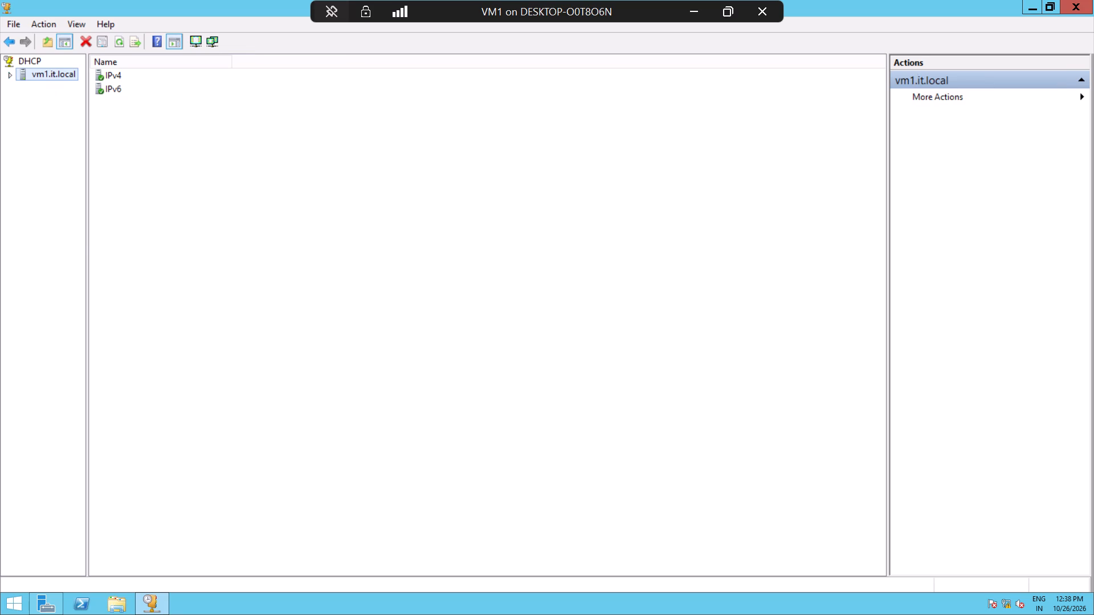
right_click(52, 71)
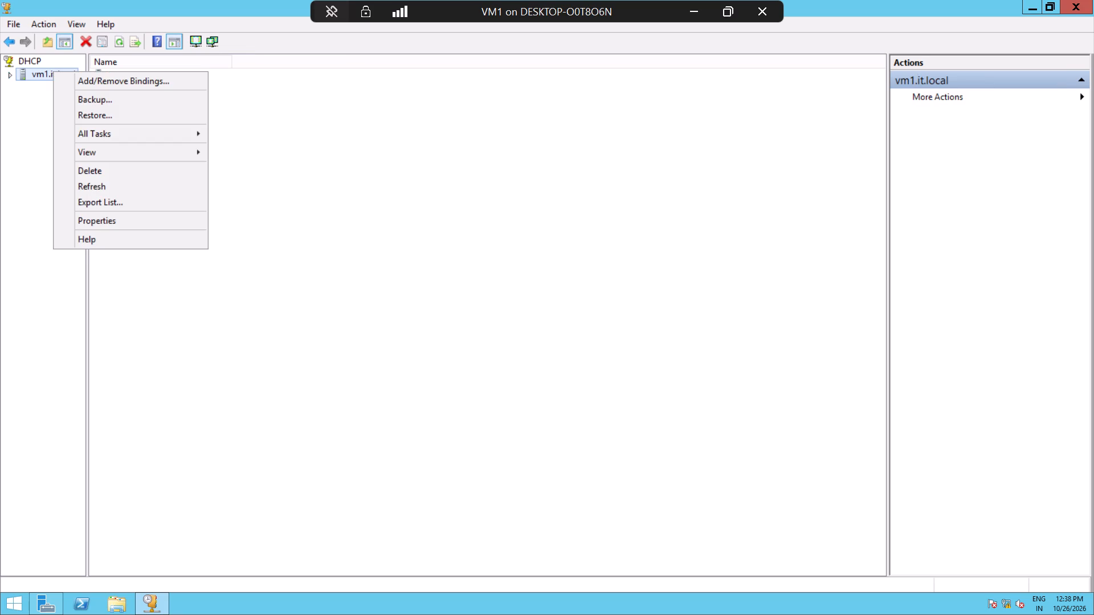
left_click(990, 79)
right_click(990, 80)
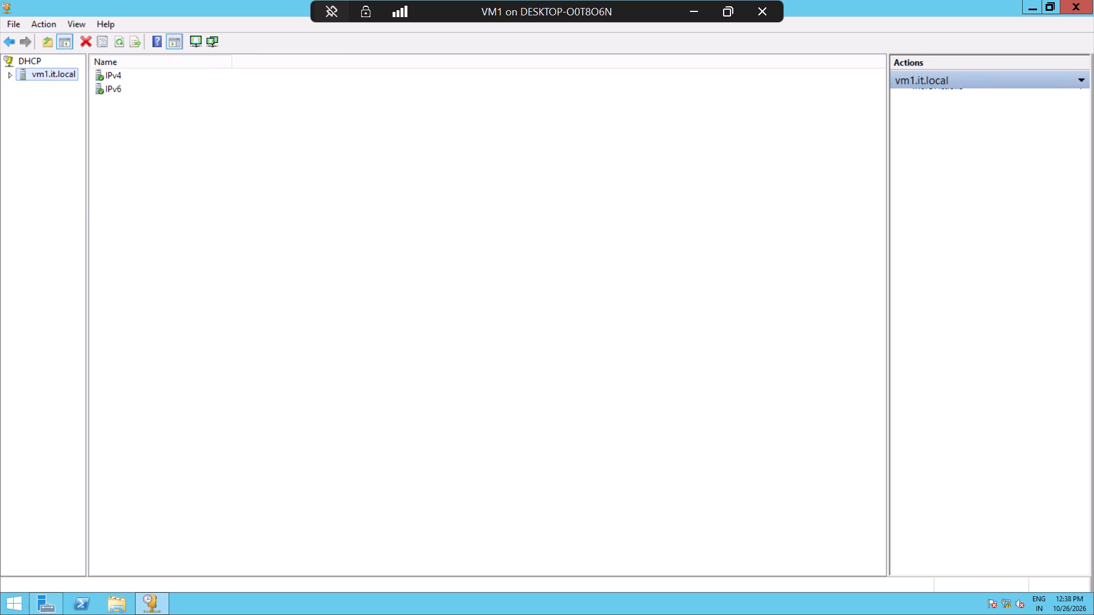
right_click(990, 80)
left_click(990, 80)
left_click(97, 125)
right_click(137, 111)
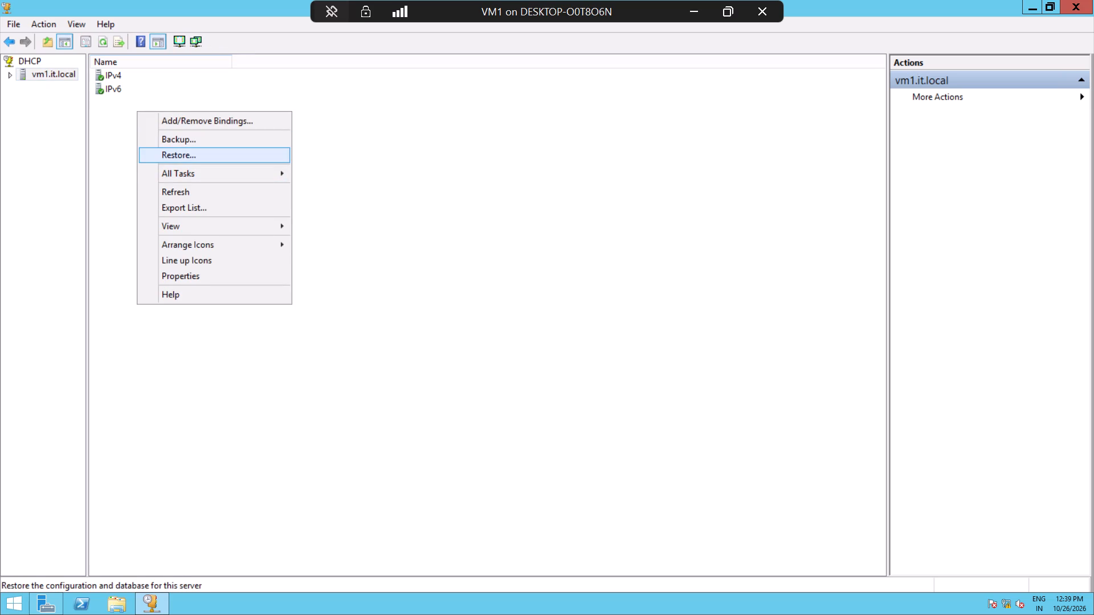
Open the IPv4 node under vm1.it.local in the DHCP console.
left_click(112, 59)
left_click(112, 65)
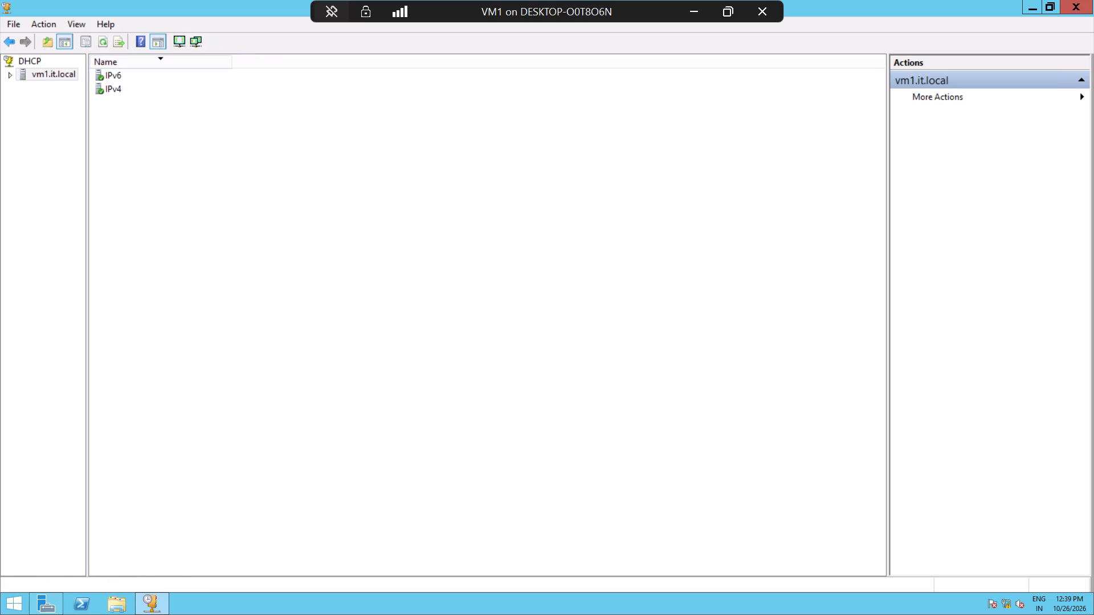
left_click(112, 66)
left_click(112, 68)
right_click(112, 68)
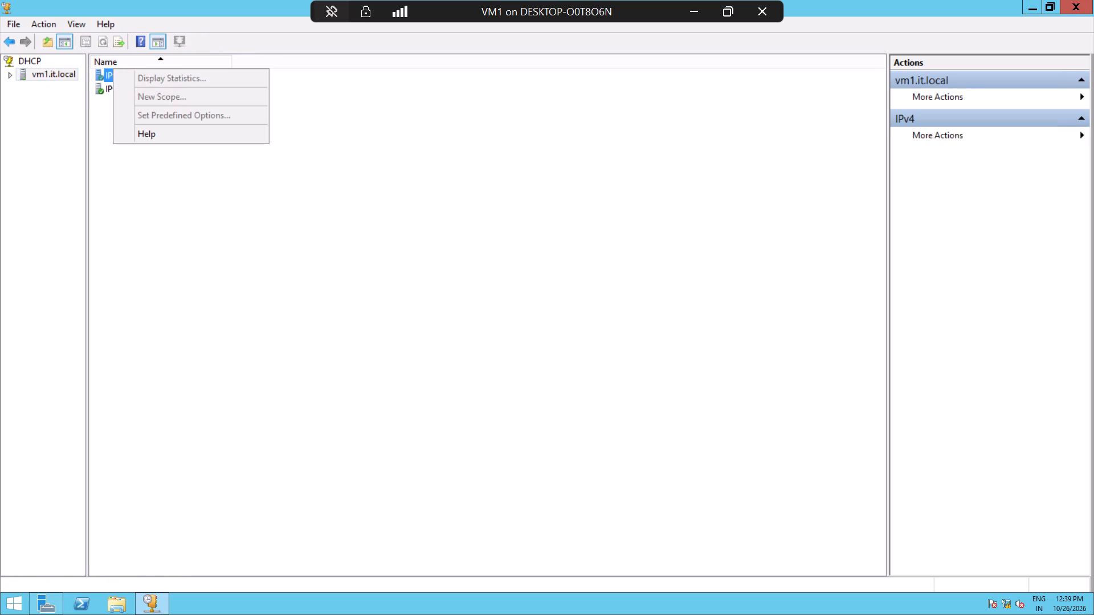
left_click(102, 76)
right_click(102, 76)
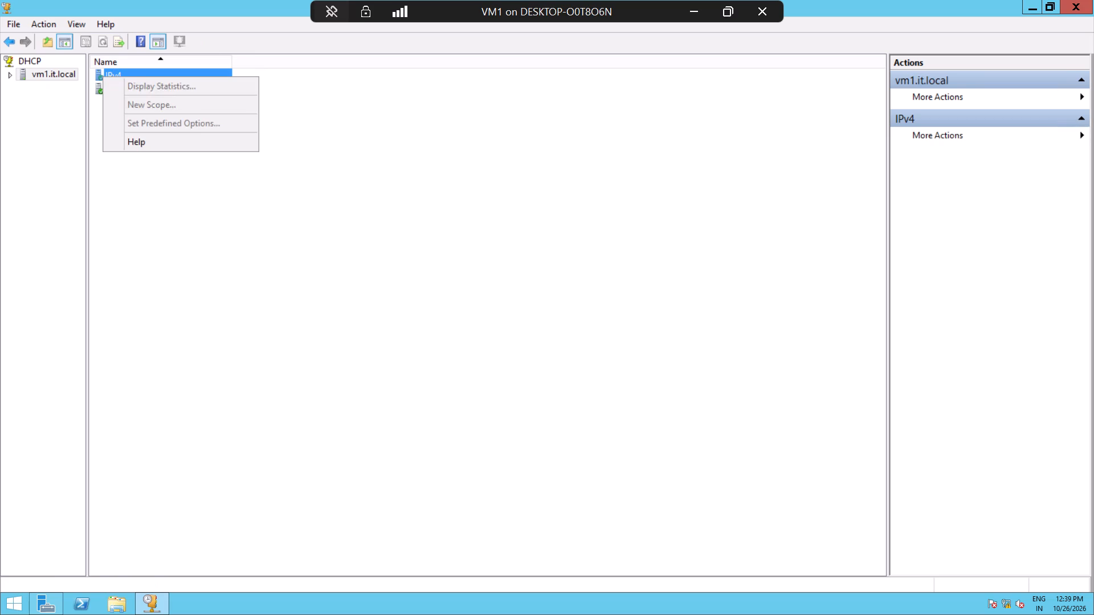
double_click(97, 76)
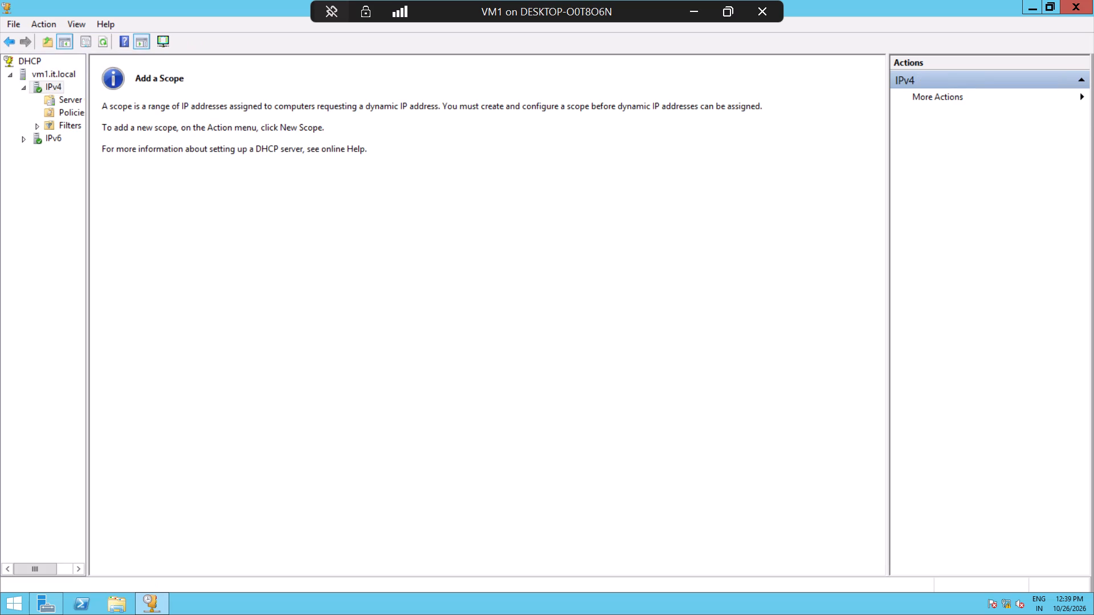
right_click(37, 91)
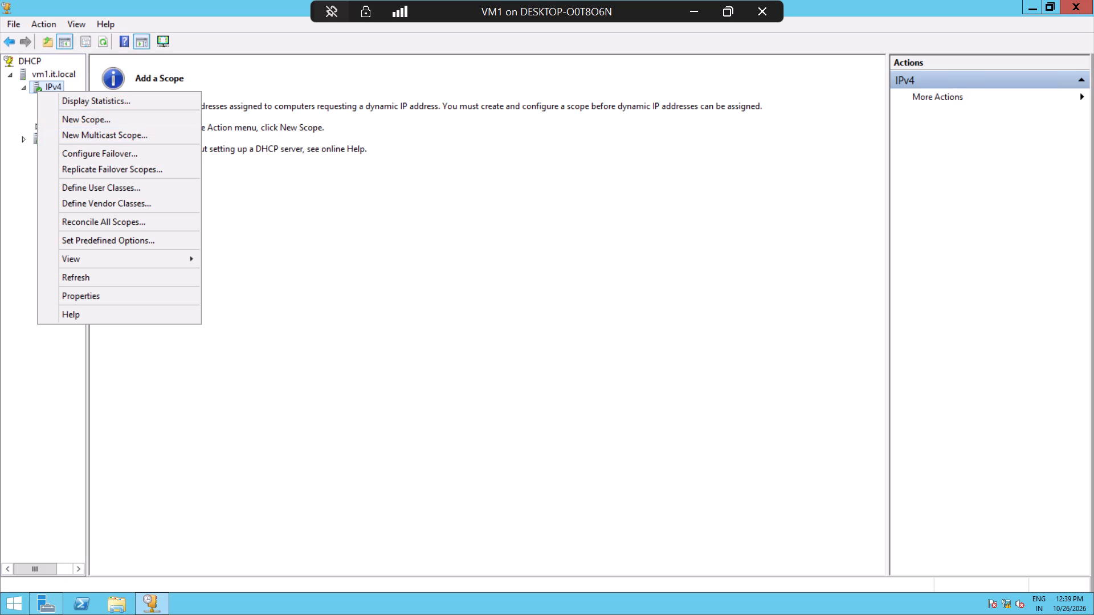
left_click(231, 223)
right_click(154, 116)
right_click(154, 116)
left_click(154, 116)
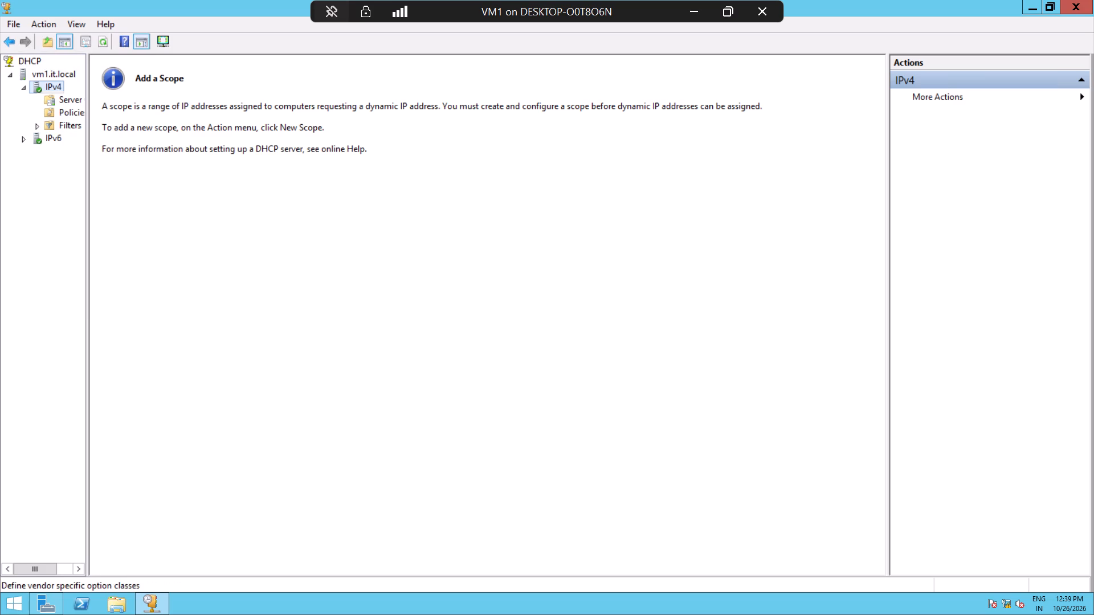
Start a new IPv4 scope and name it "LAB DHCP scope".
right_click(45, 83)
right_click(45, 83)
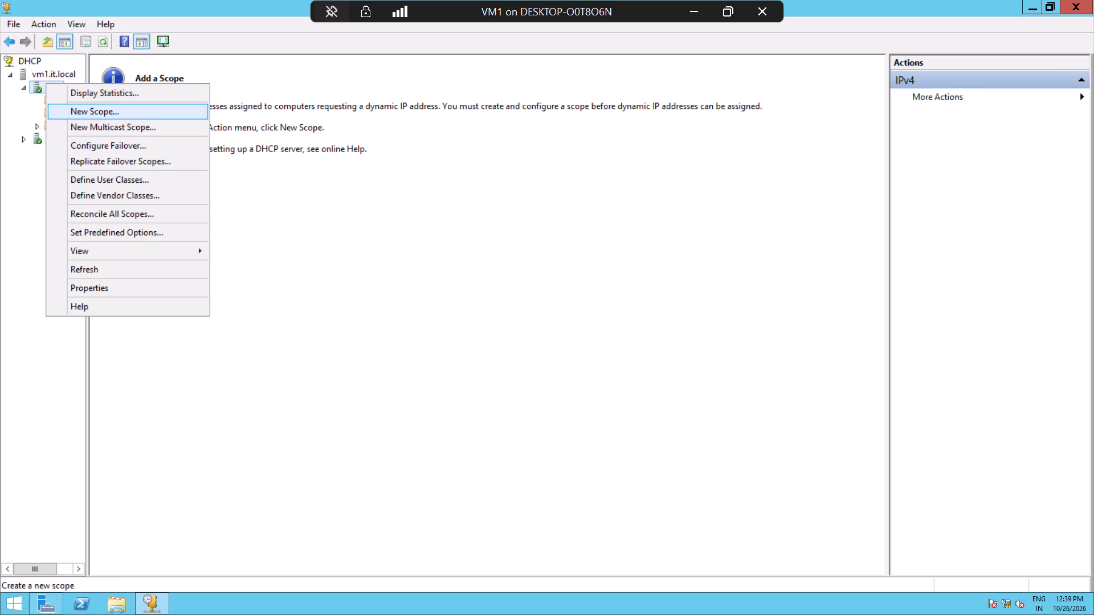
left_click(89, 118)
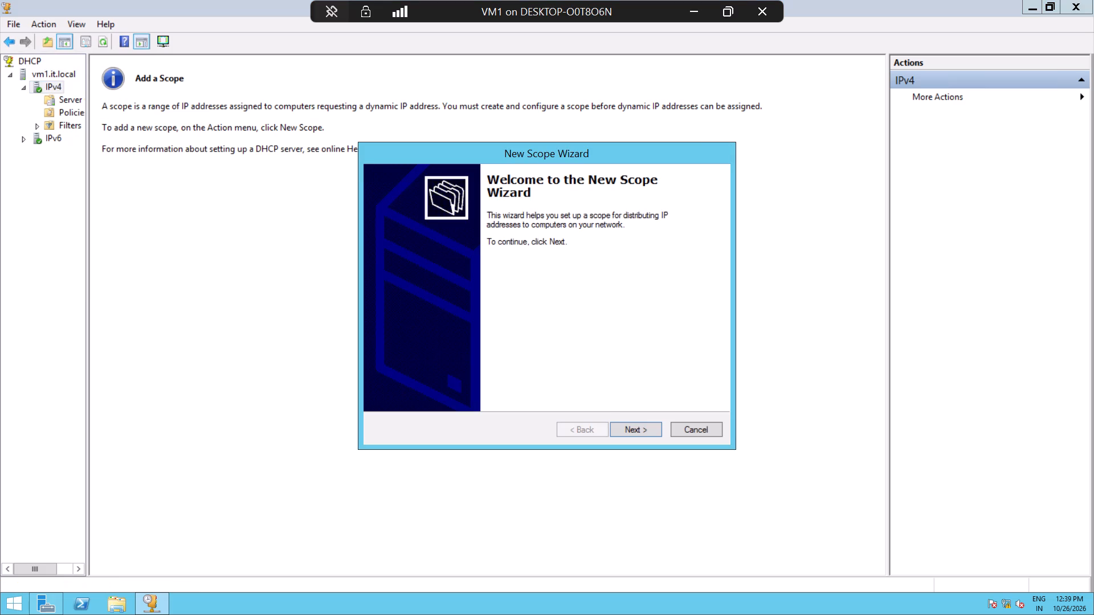
left_click(618, 427)
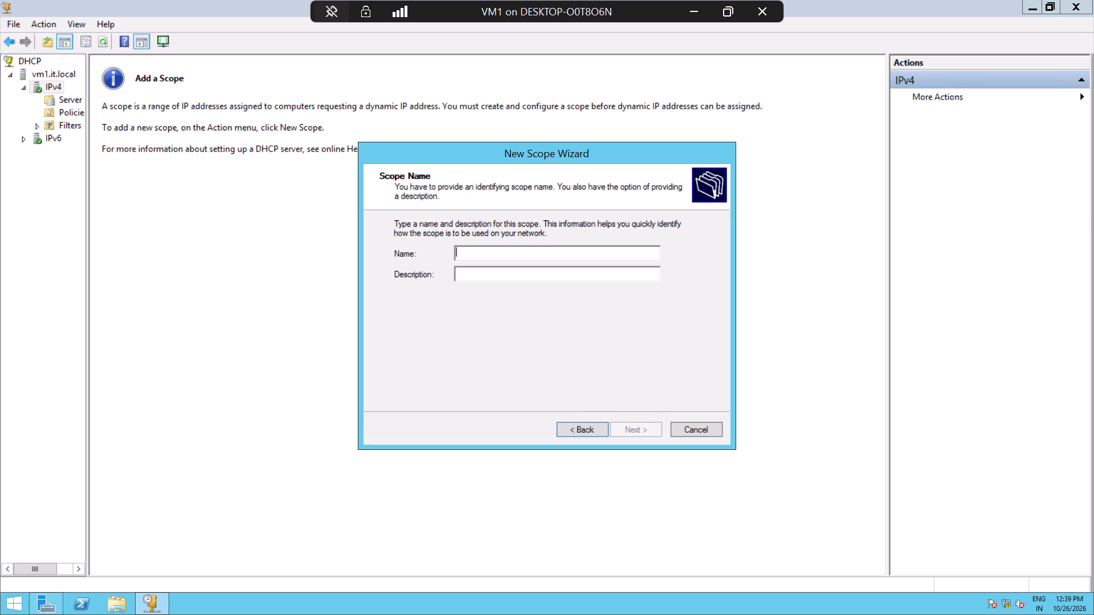
type("La")
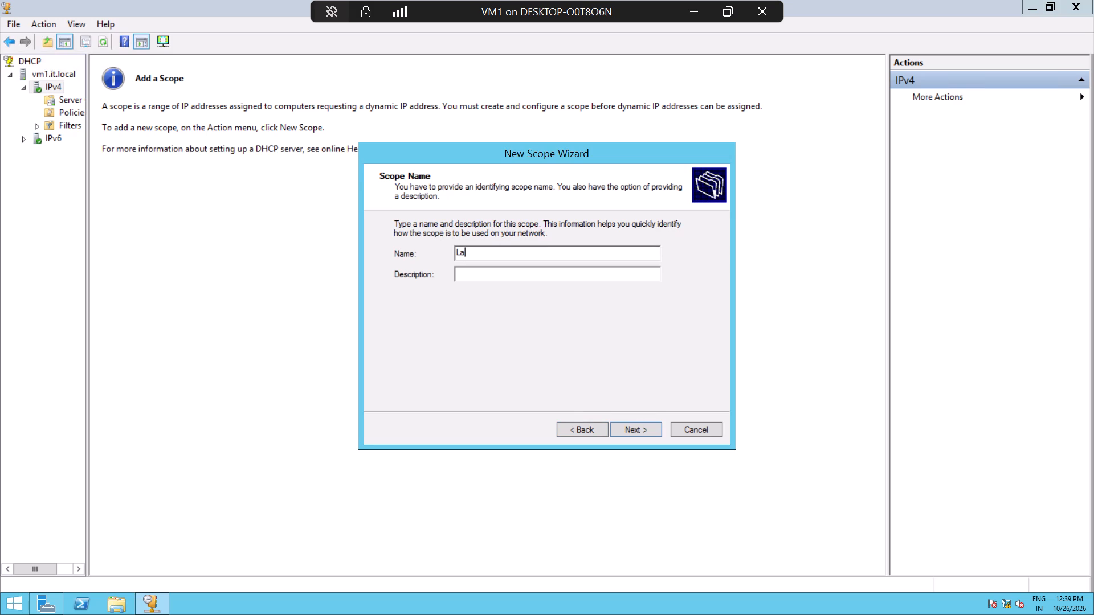
key("BackSpace")
type("AB")
key("space")
key("shift+b")
key("shift+BackSpace")
type("DH")
type("CO")
key("shift+BackSpace")
key("shift+p")
key("space")
type("scope")
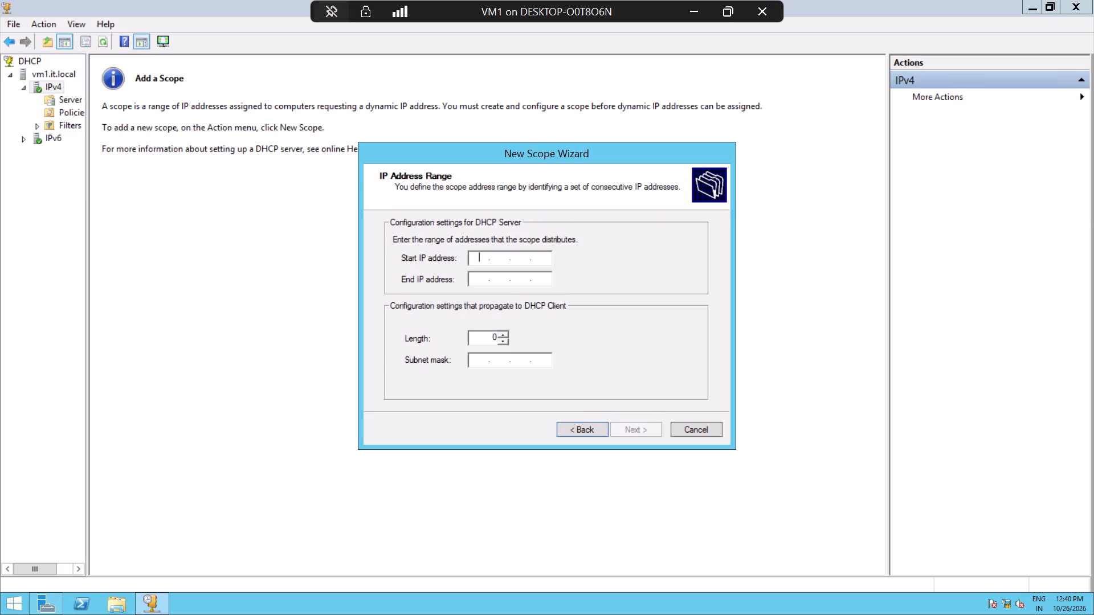
Set the scope's start IP address to 10.0.0.50.
key("End")
key("Left")
key("Left")
key("Left")
key("Left")
type("10")
key("Right")
key("0")
key("Right")
key("0")
key("Right")
type("50")
key("Down")
Set the scope's end IP address to 10.0.0.100 and accept the address range with the default subnet mask.
left_click(474, 277)
type("10")
key("Right")
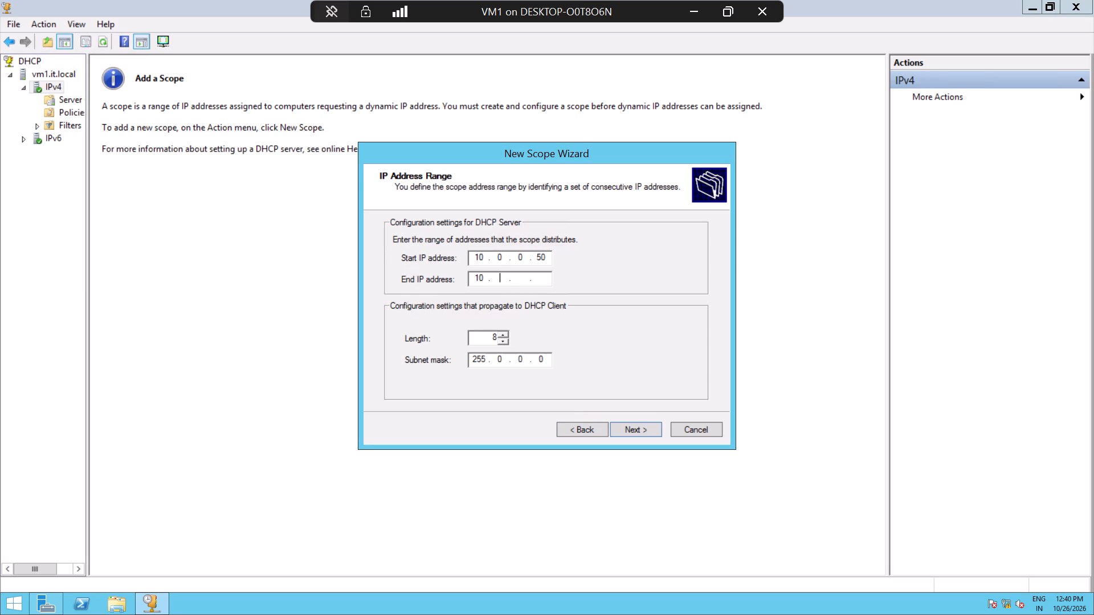
key("0")
key("Right")
key("0")
key("Right")
type("100")
left_click(635, 434)
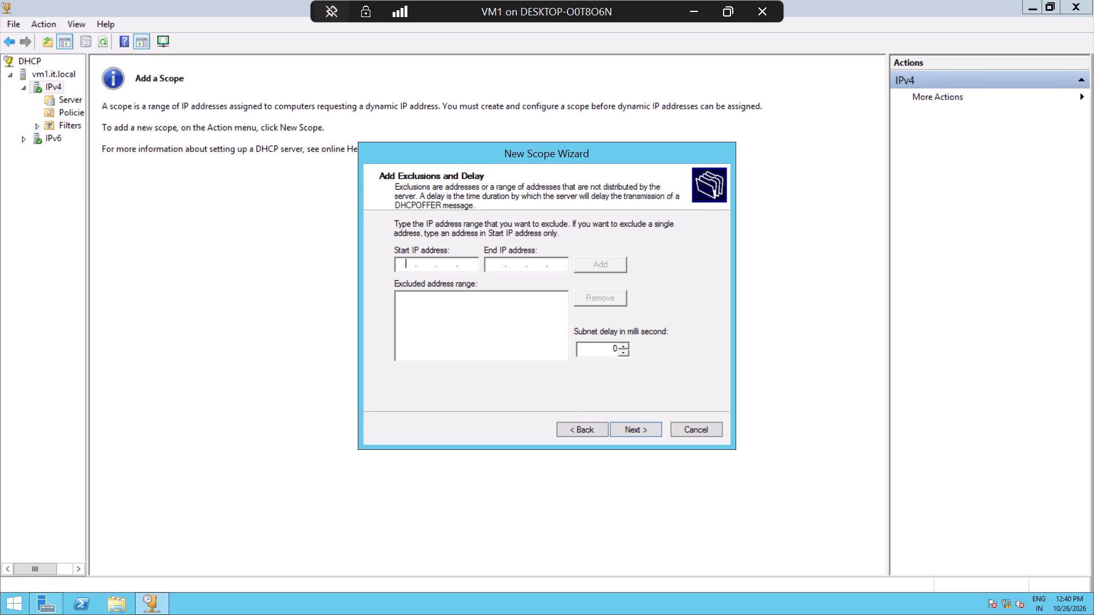
Complete the New Scope Wizard without exclusions, keeping the default lease duration and DHCP options, and activate the scope.
left_click(399, 260)
left_click(641, 429)
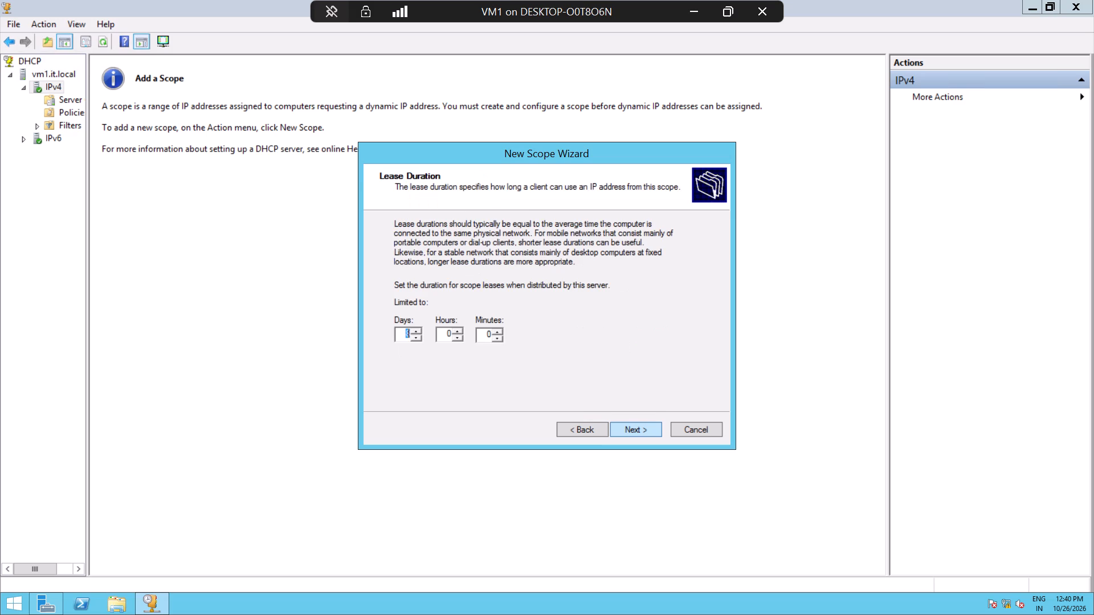
left_click(641, 429)
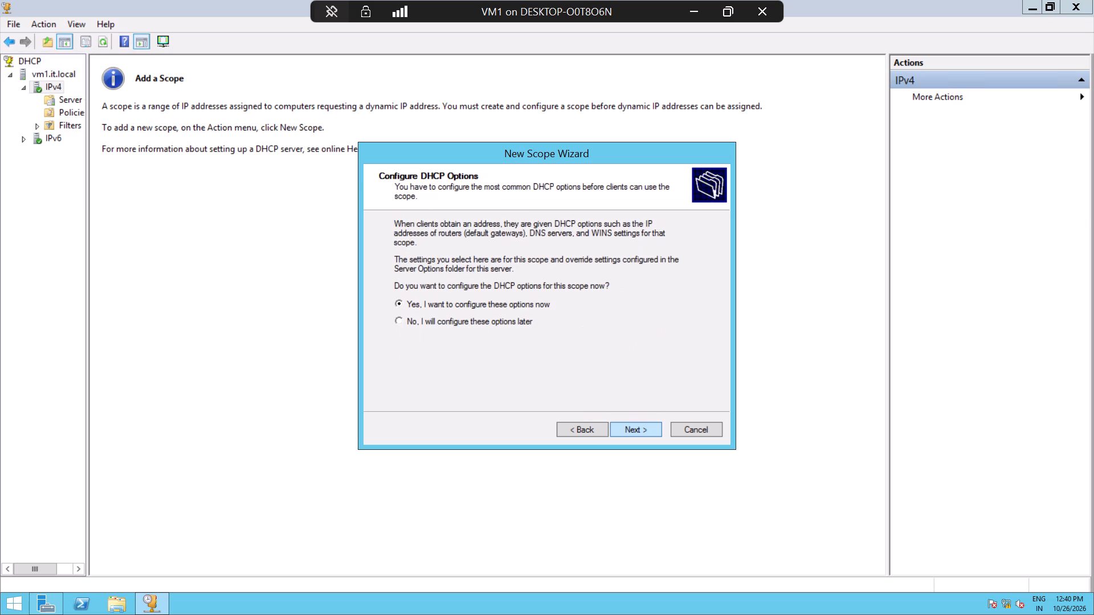
double_click(641, 429)
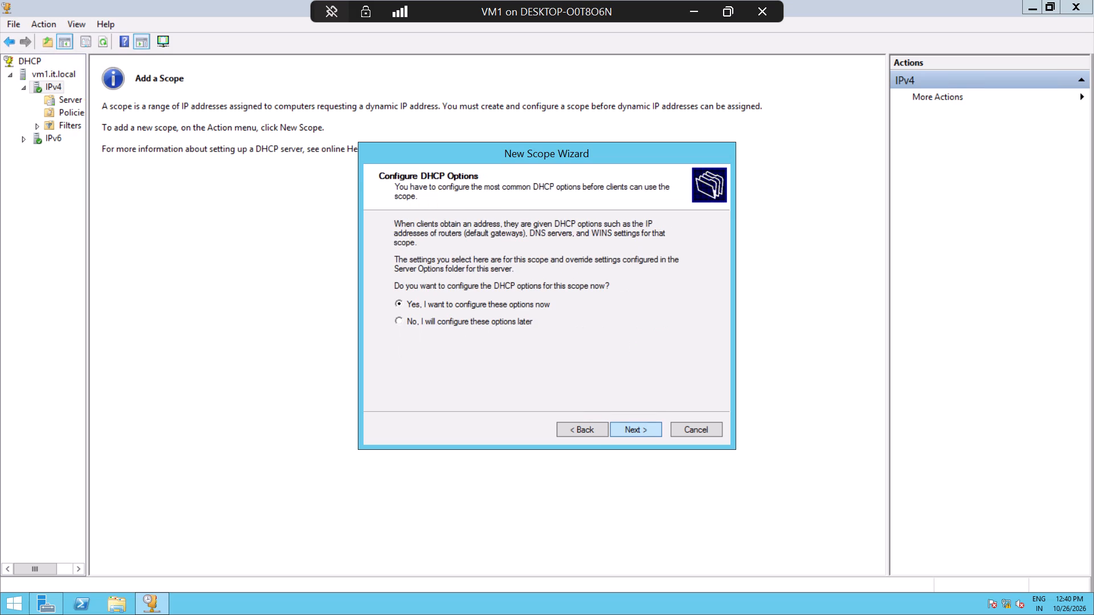
left_click(634, 429)
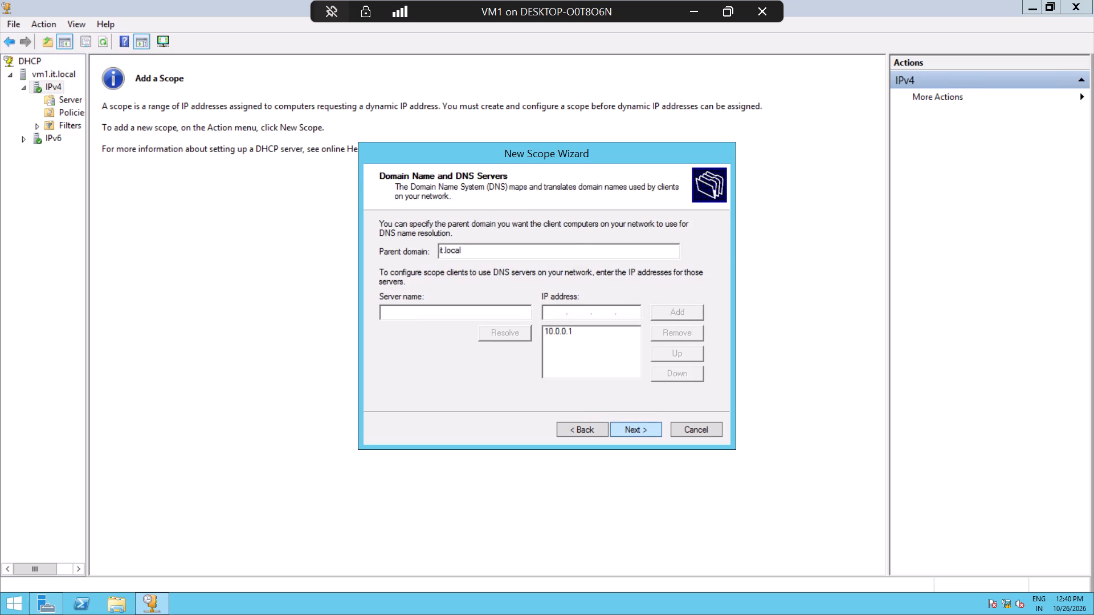
left_click(634, 429)
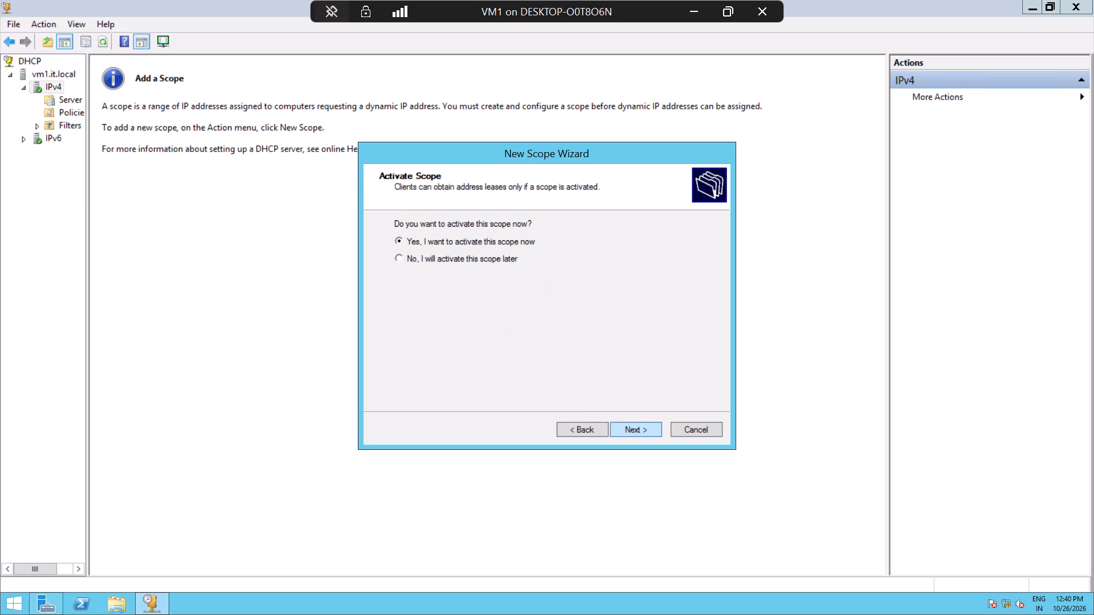
left_click(634, 429)
left_click(634, 429)
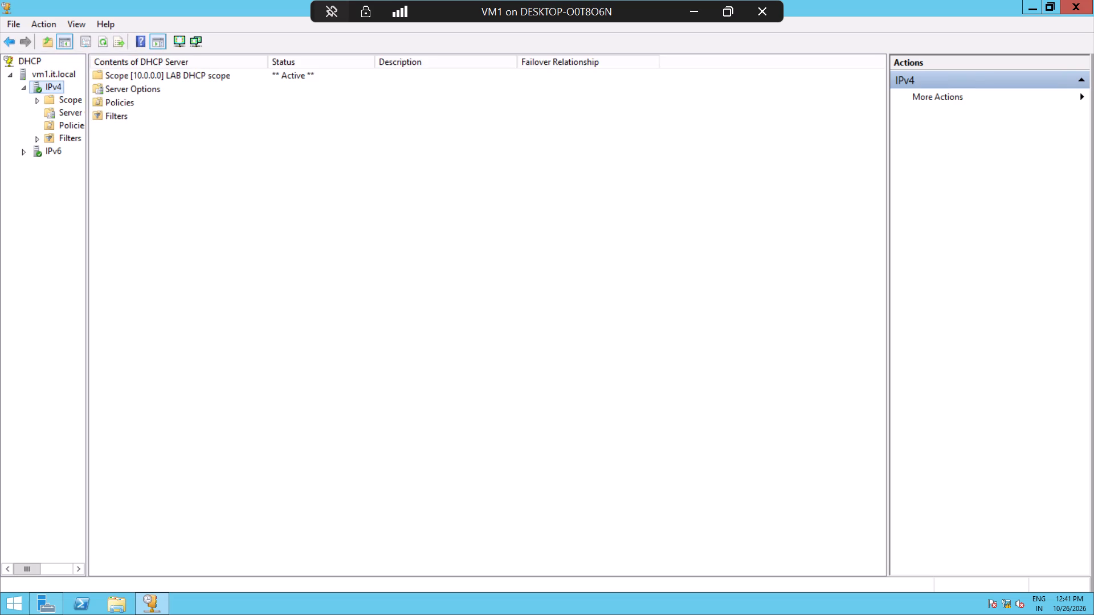
left_click_drag(628, 306, 628, 301)
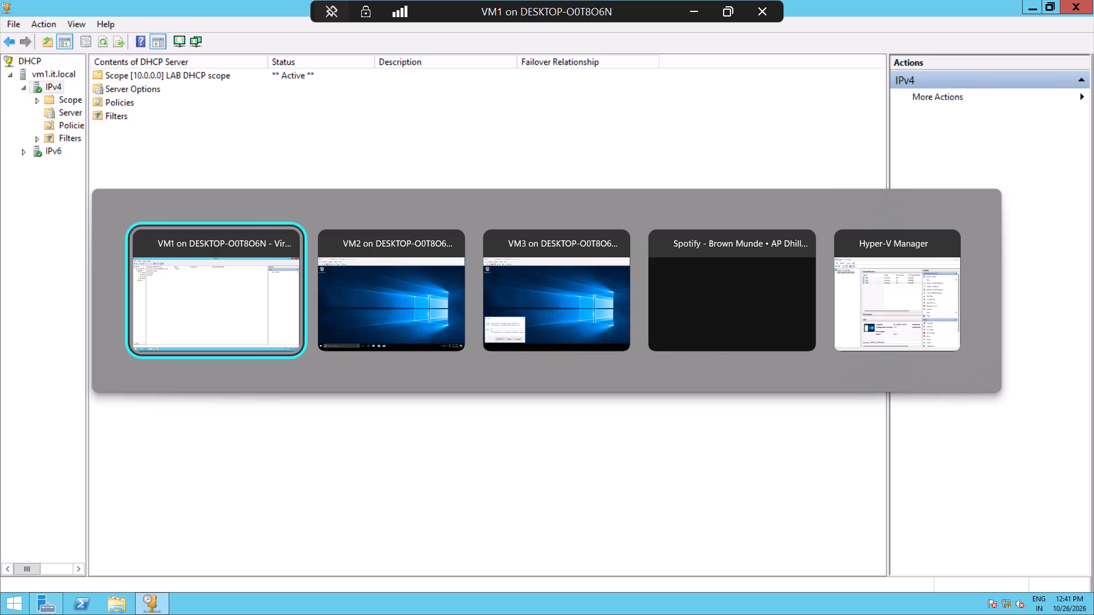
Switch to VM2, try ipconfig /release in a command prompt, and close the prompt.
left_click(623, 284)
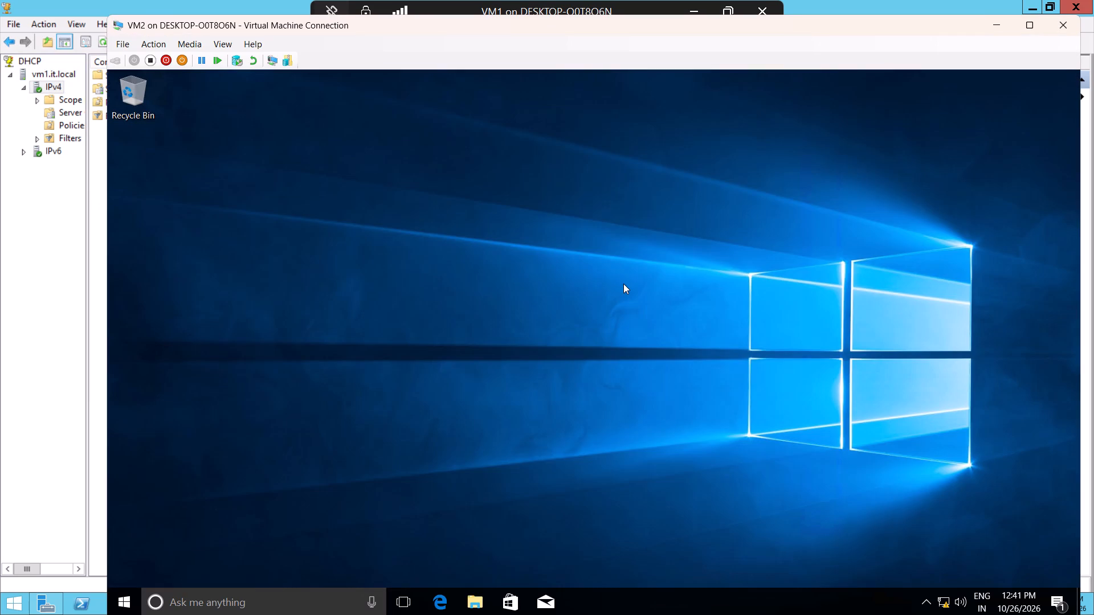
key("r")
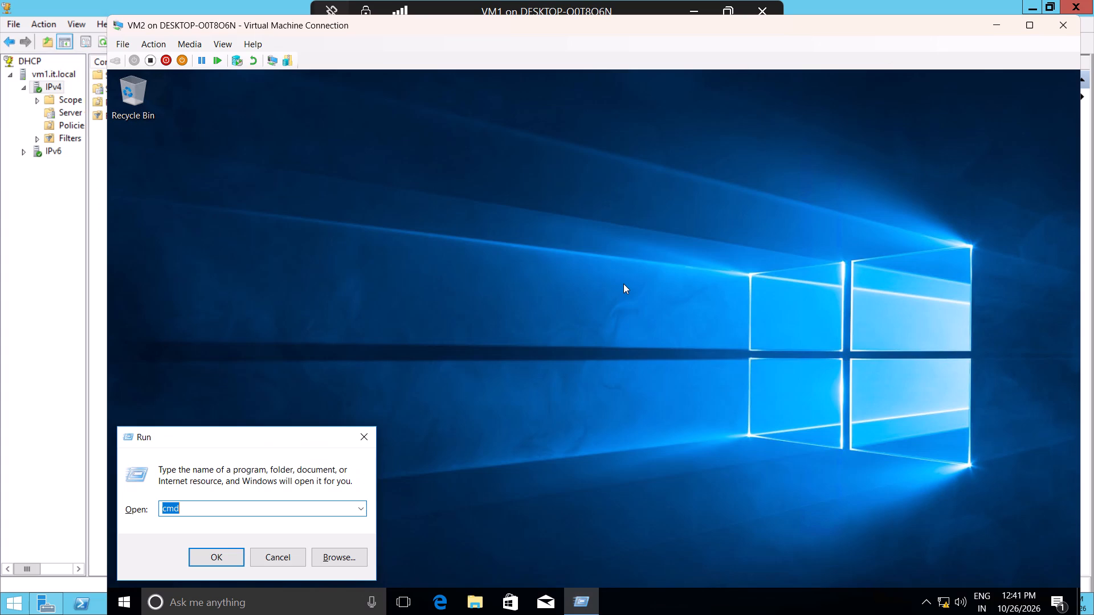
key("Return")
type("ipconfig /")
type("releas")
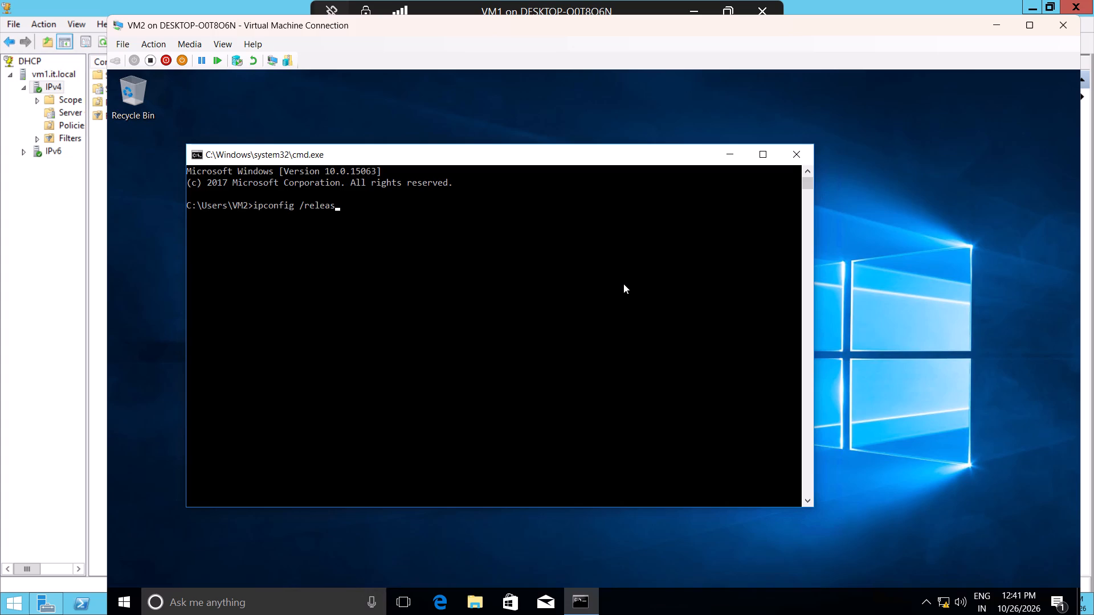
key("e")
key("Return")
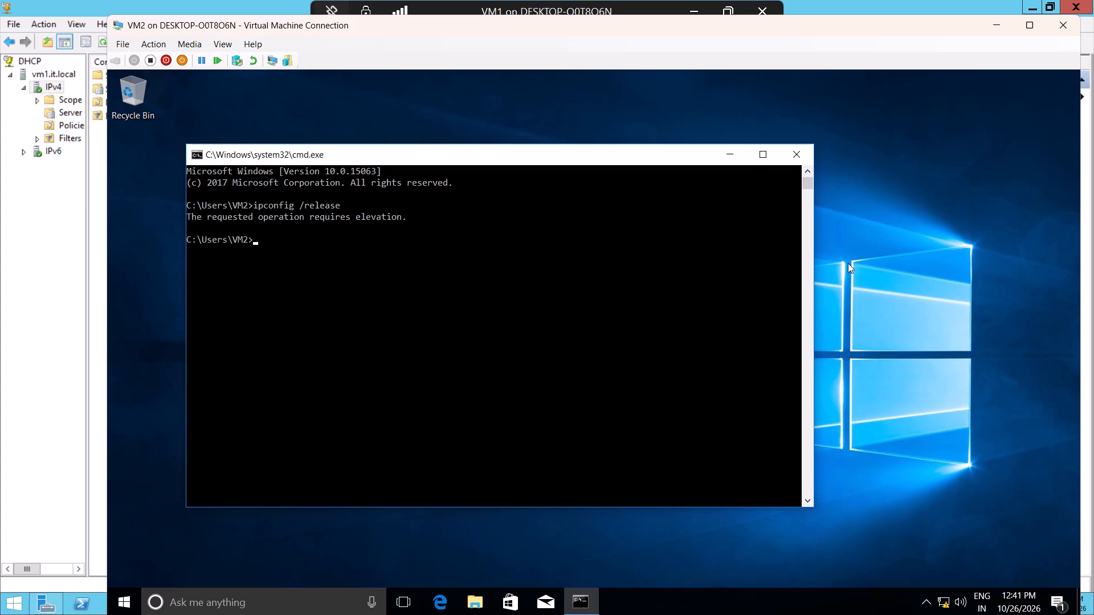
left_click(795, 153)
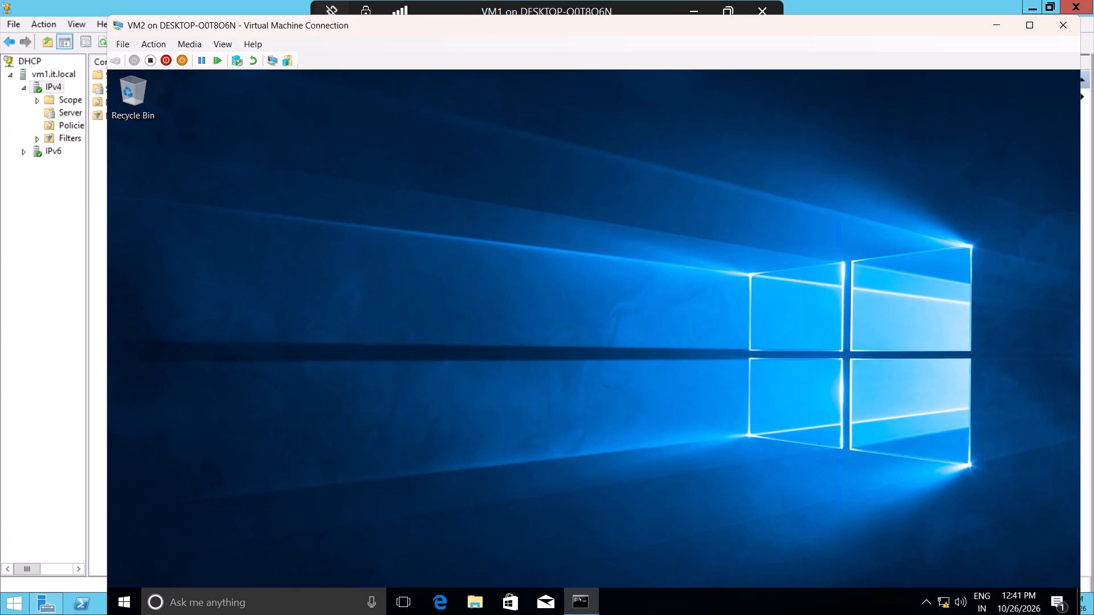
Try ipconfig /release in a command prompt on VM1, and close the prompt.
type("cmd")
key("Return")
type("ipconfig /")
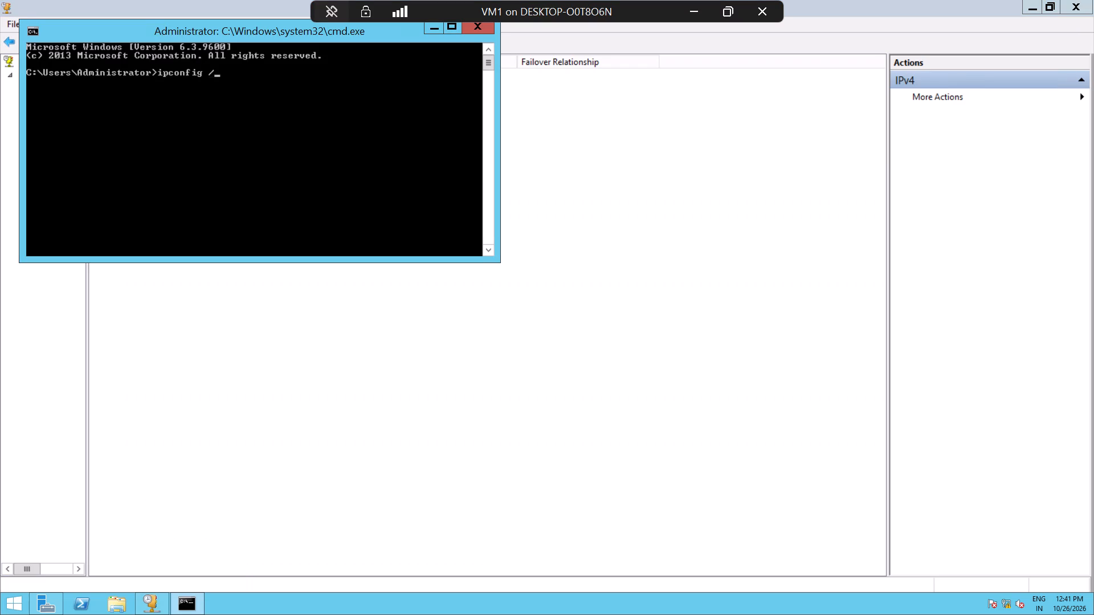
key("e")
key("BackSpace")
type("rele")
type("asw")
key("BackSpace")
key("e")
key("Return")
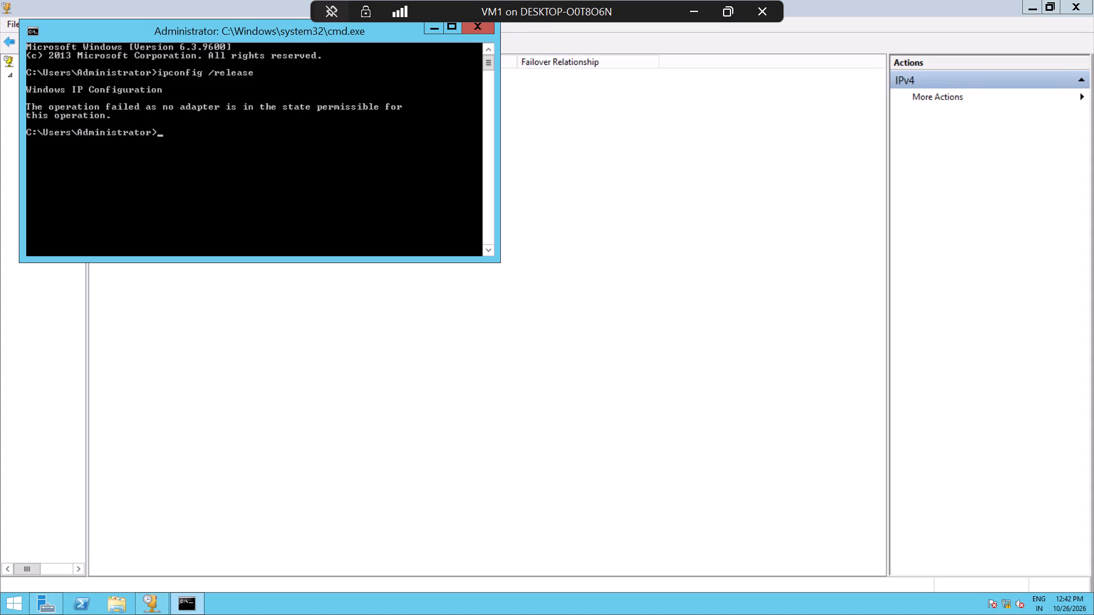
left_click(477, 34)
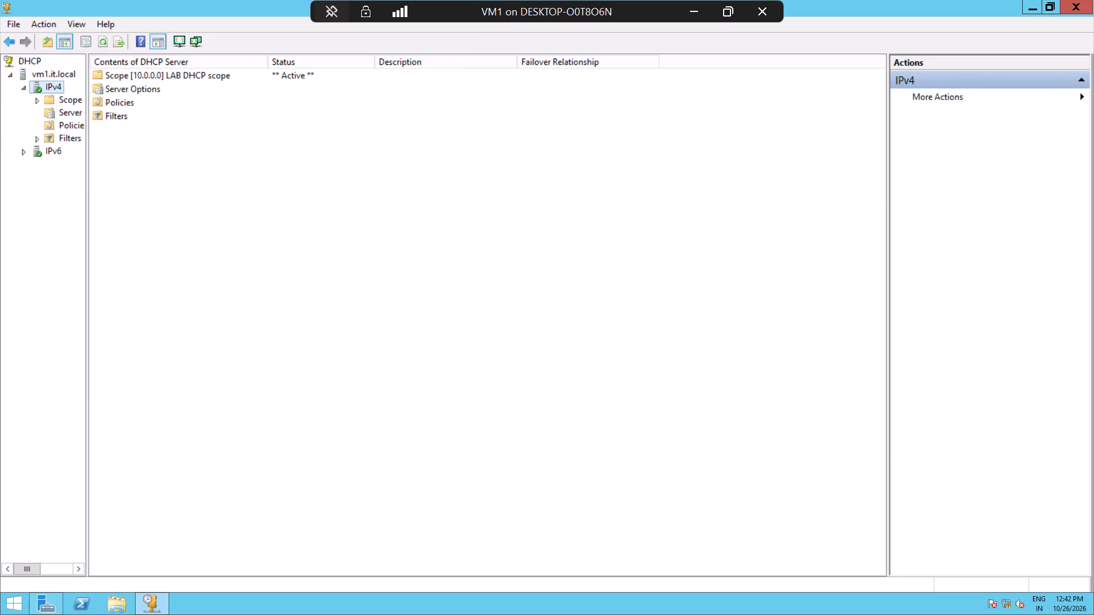
Refresh the IPv4 contents list in VM1's DHCP console.
left_click(321, 255)
right_click(316, 248)
left_click(442, 248)
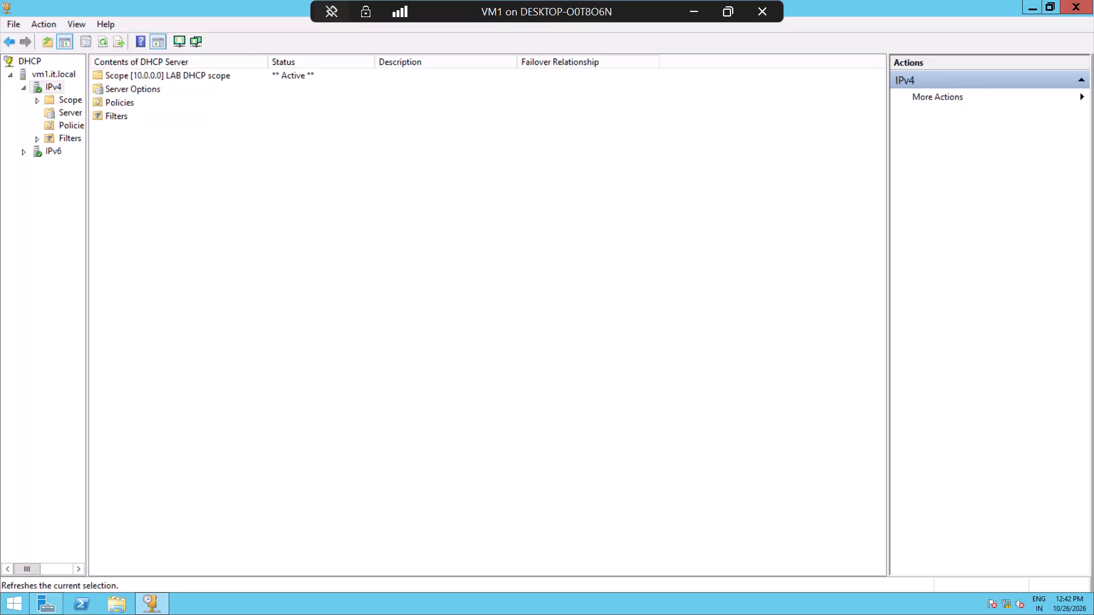
Close the DHCP console and any other open window on VM1, and shut VM1 down.
left_click(1080, 0)
left_click(1080, 0)
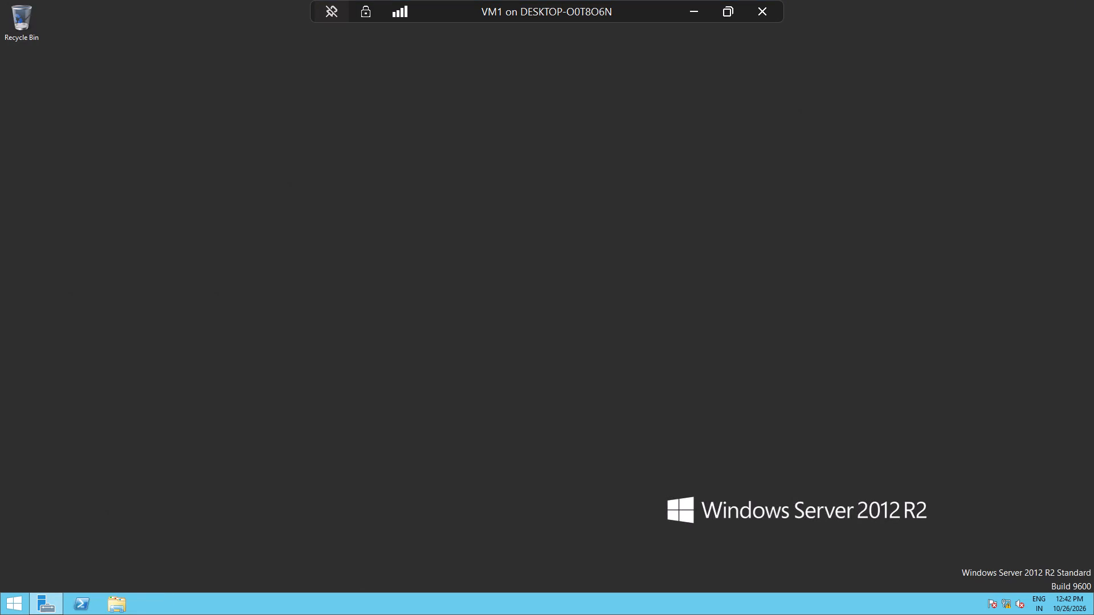
type("uu")
key("Return")
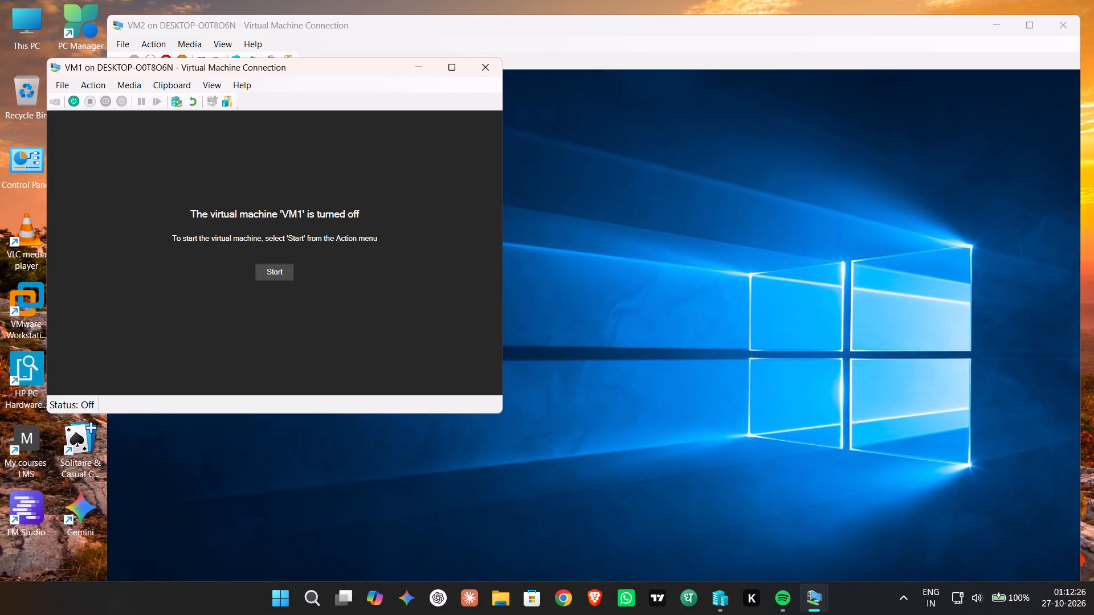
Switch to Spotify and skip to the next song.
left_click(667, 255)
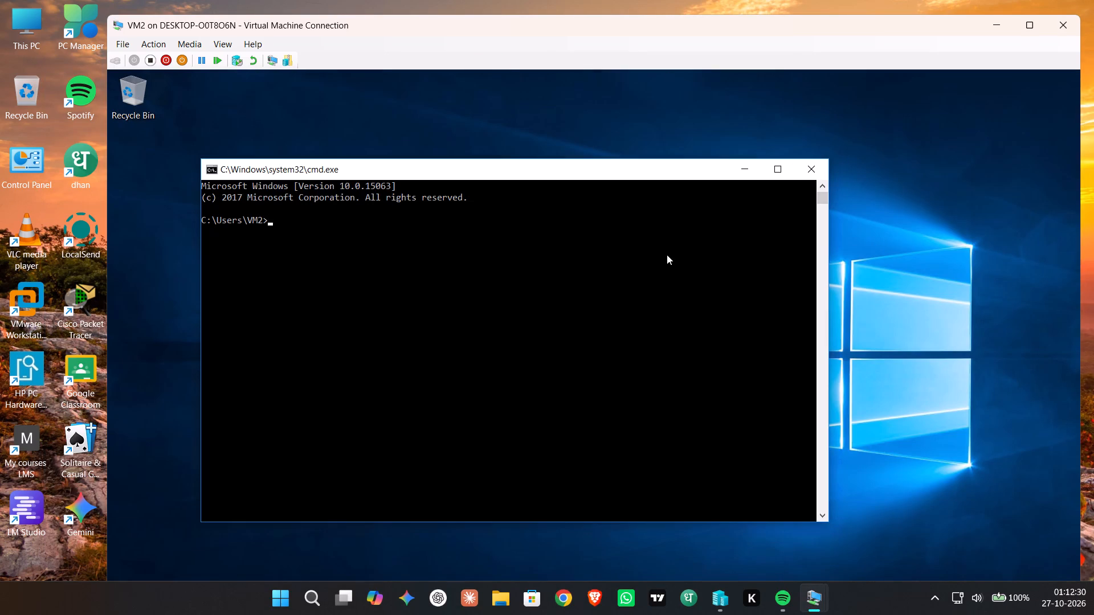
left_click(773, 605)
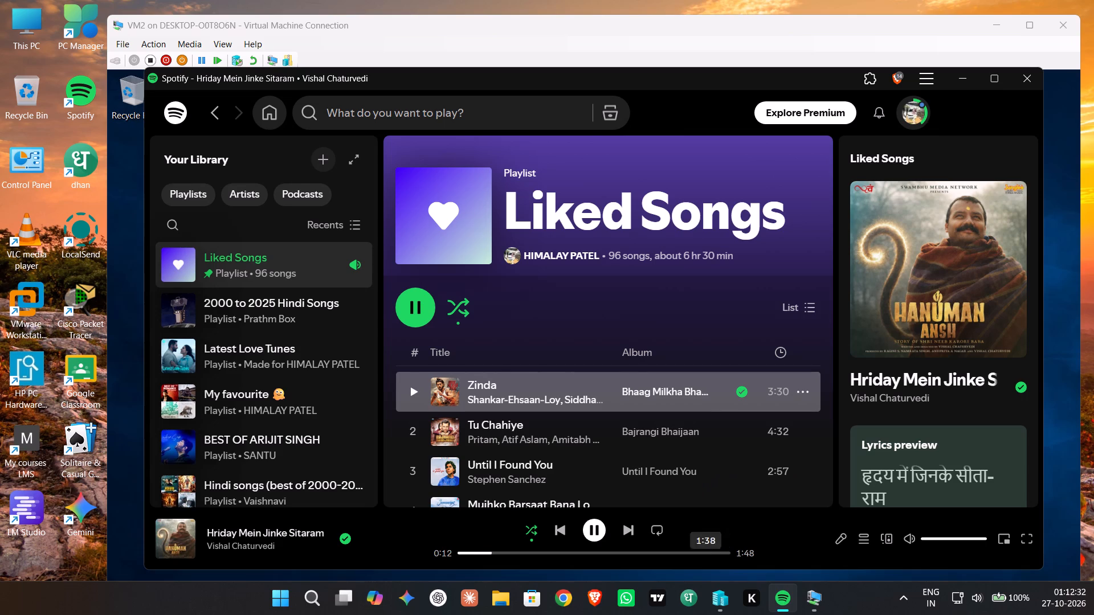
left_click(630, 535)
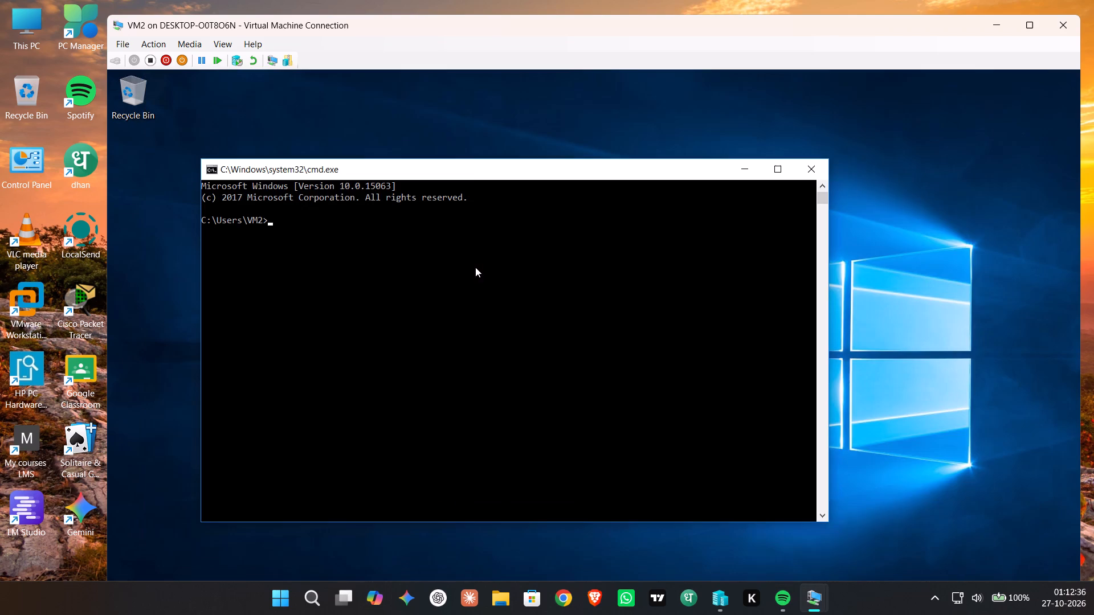
Ping 10.0.0.1 from VM2's command prompt, and close the prompt.
type("ing 10.10")
key("BackSpace")
key("BackSpace")
type("0.0.")
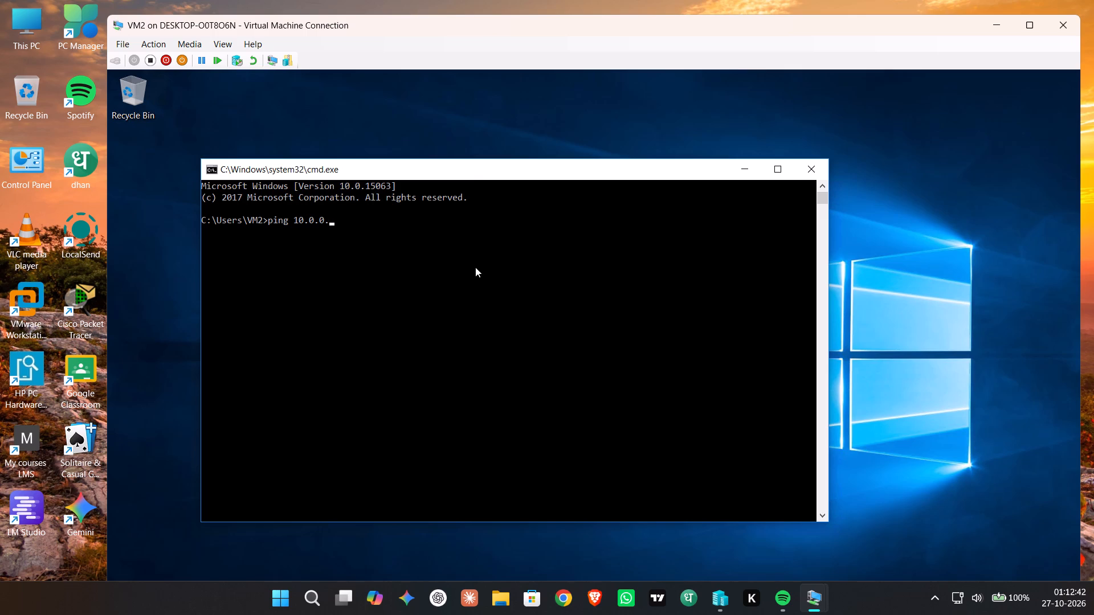
key("1")
key("Return")
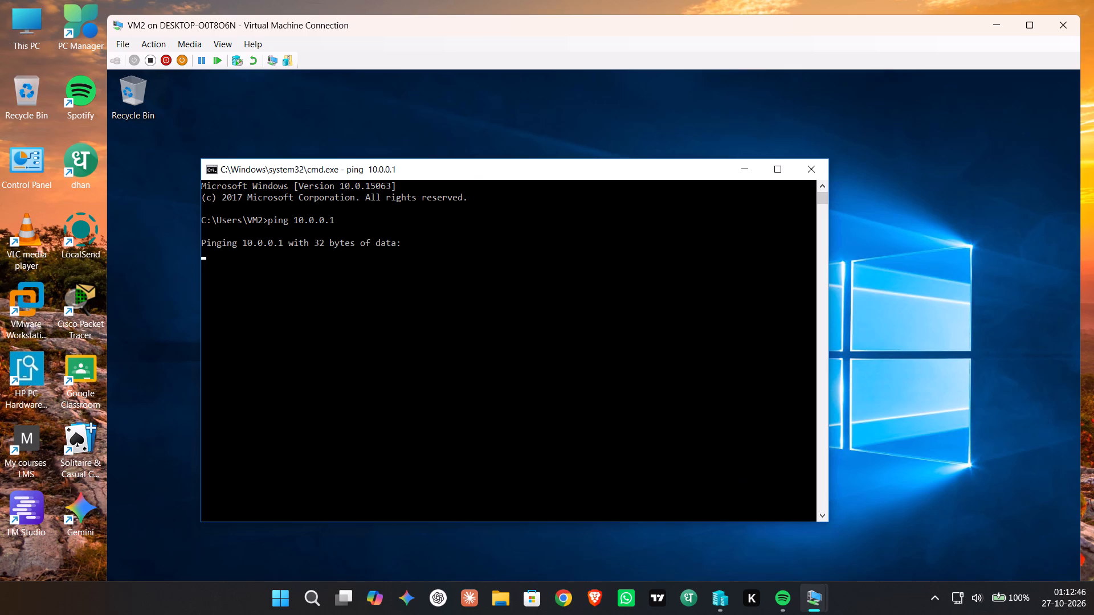
left_click(604, 415)
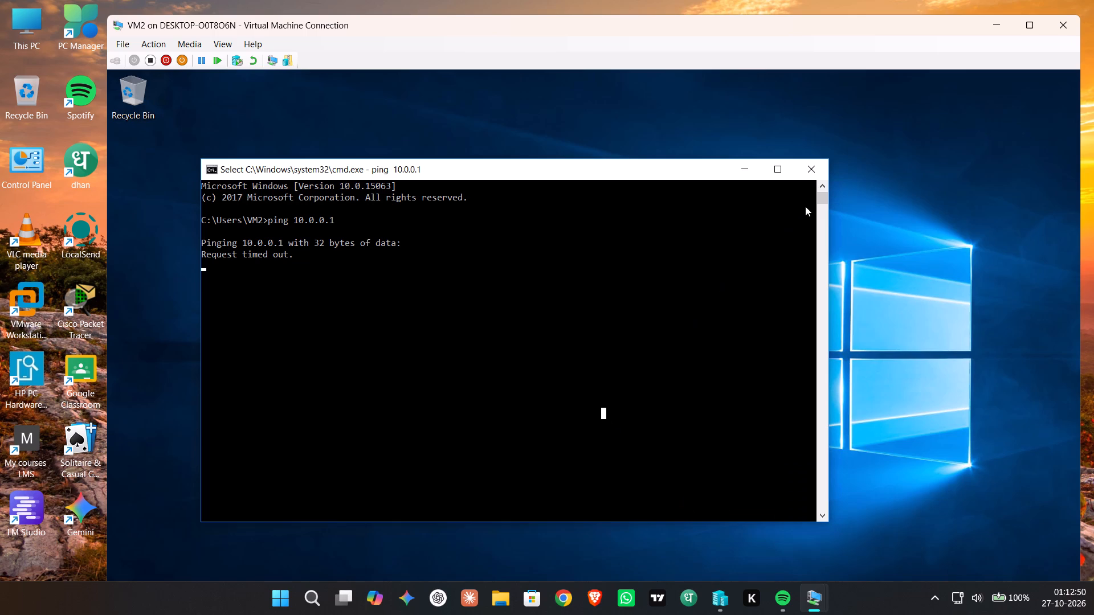
left_click(818, 162)
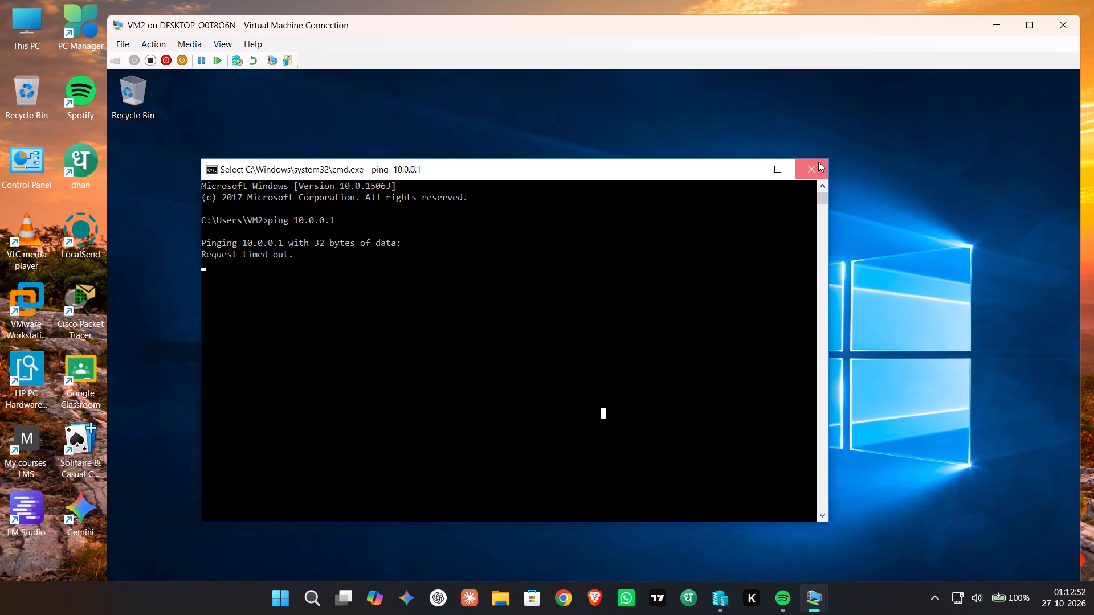
left_click(818, 162)
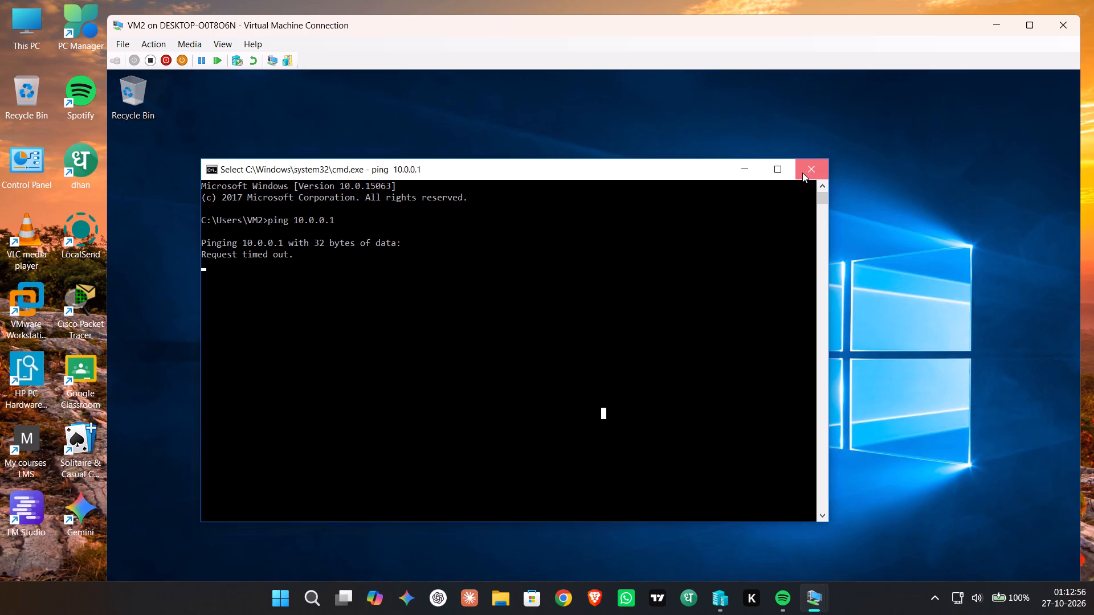
left_click(802, 173)
Switch to VM3, ping 10.0.0.1 from a command prompt, and close the prompt.
key("super+r")
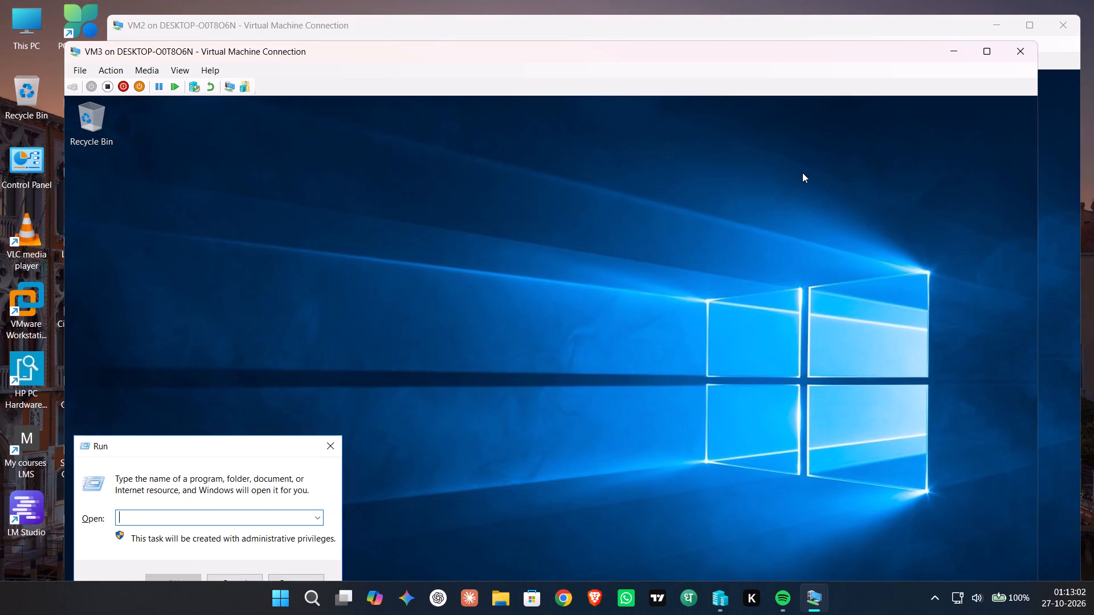
key("d")
key("Return")
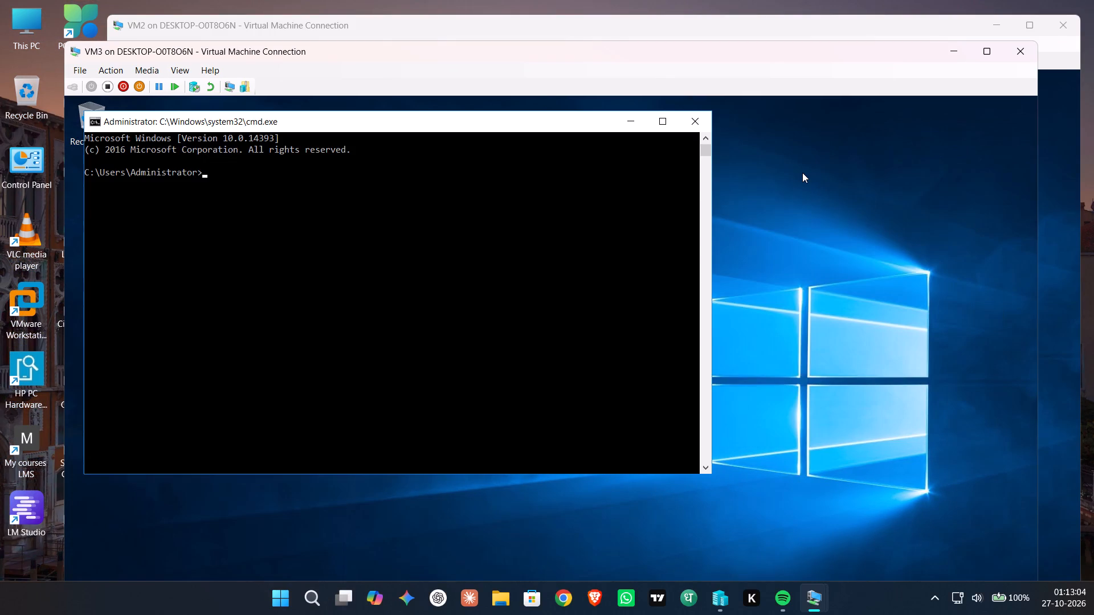
type("ping 10.0.0.1")
key("Return")
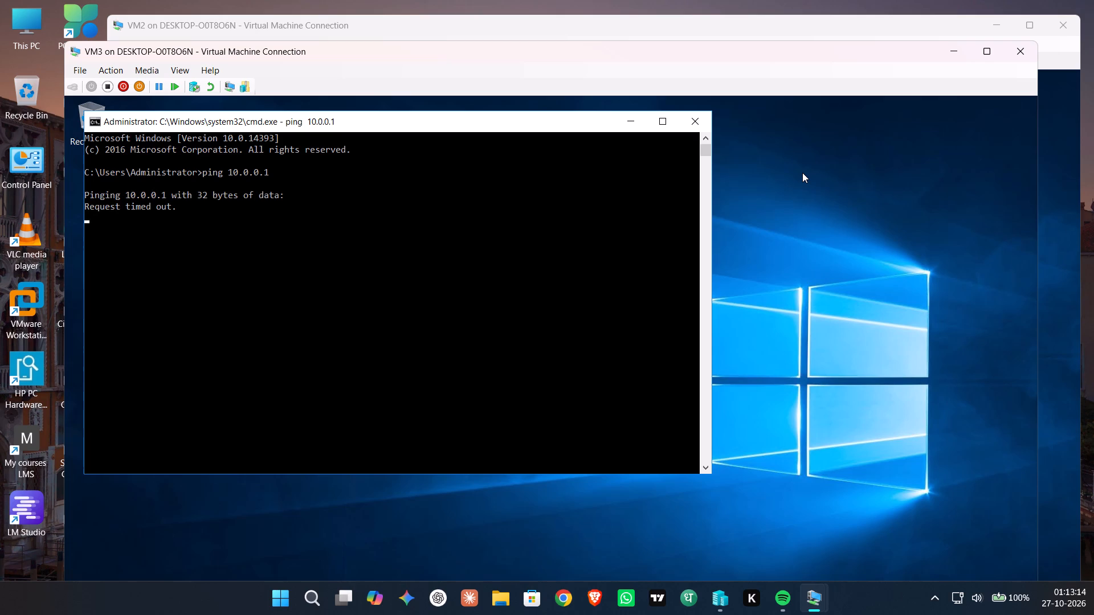
left_click(683, 118)
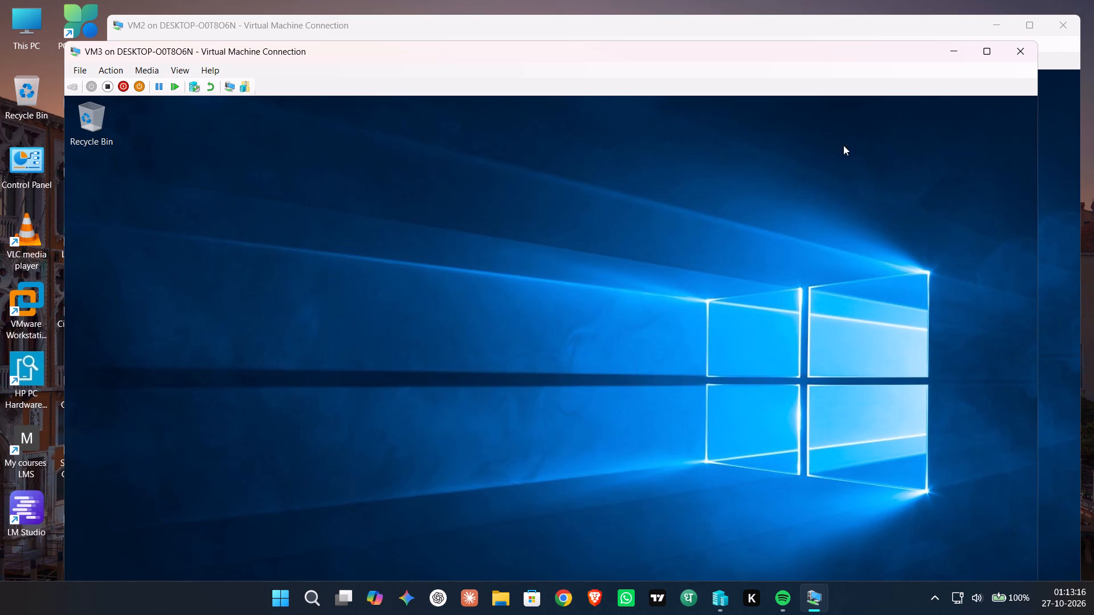
Shut down VM3, accepting the default shutdown reason Other (Unplanned).
key("super+x")
type("uu")
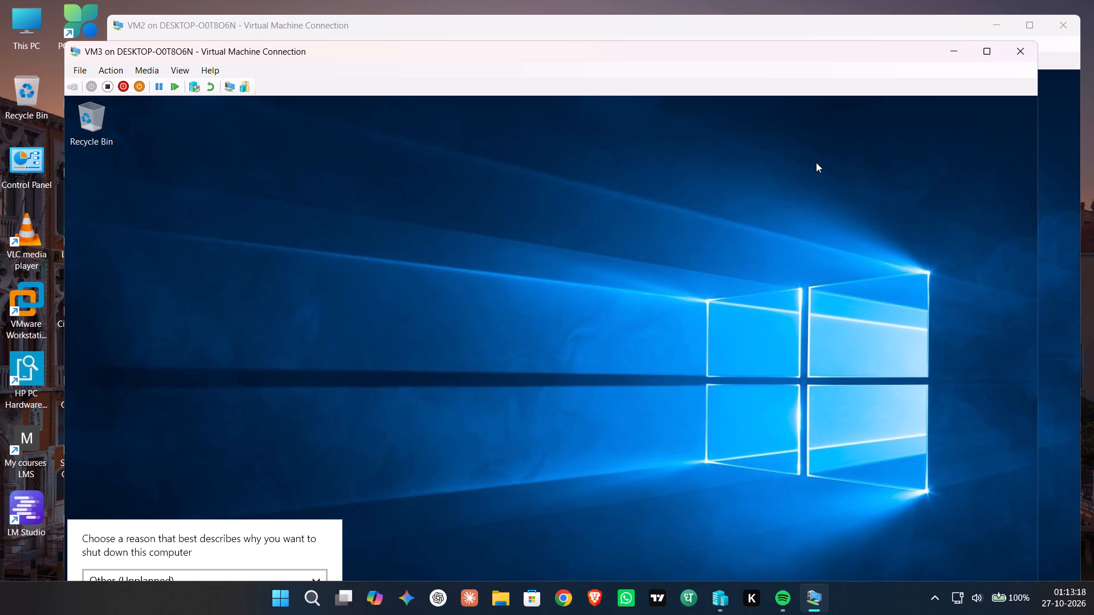
key("Return")
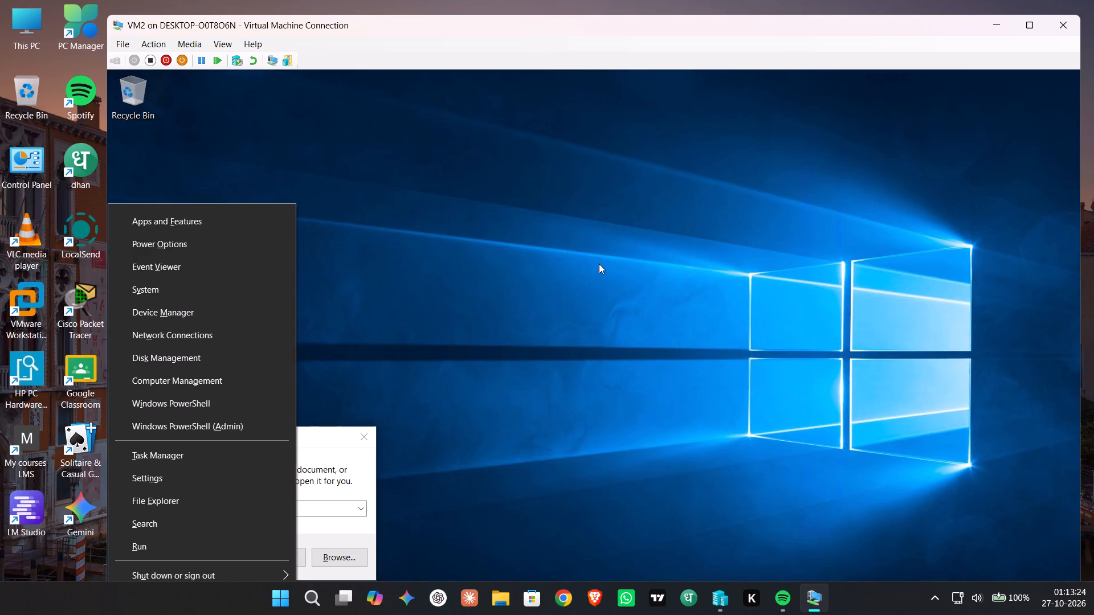
Shut down VM2.
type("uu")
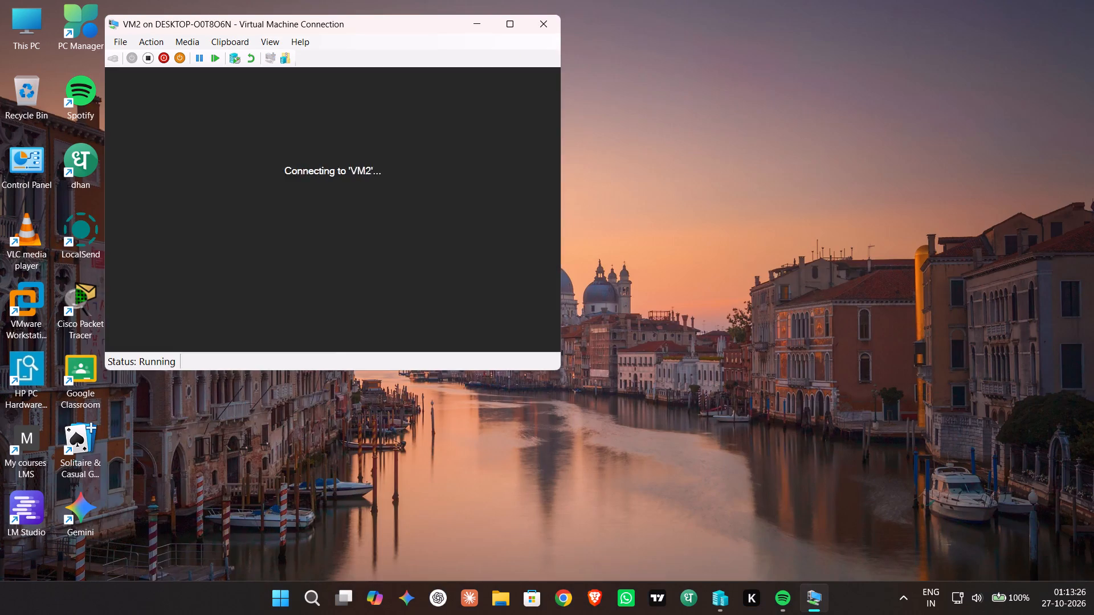
Close the VM2 Virtual Machine Connection window.
left_click_drag(808, 30, 546, 26)
left_click(546, 26)
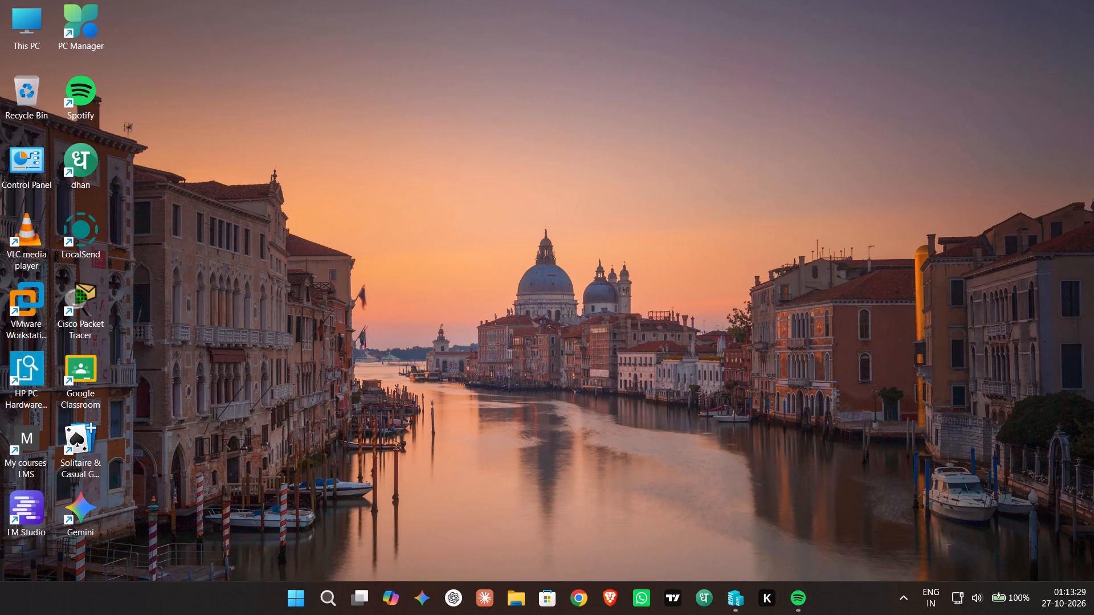
Exit the Bing Wallpaper app running in the background.
left_click(898, 597)
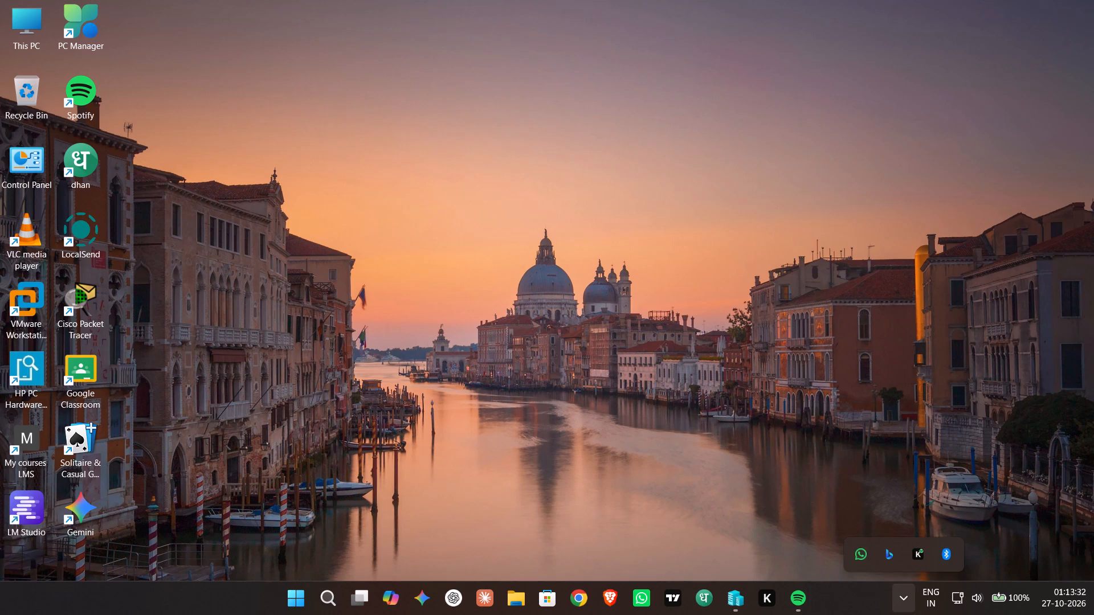
right_click_drag(872, 560, 844, 577)
right_click(886, 562)
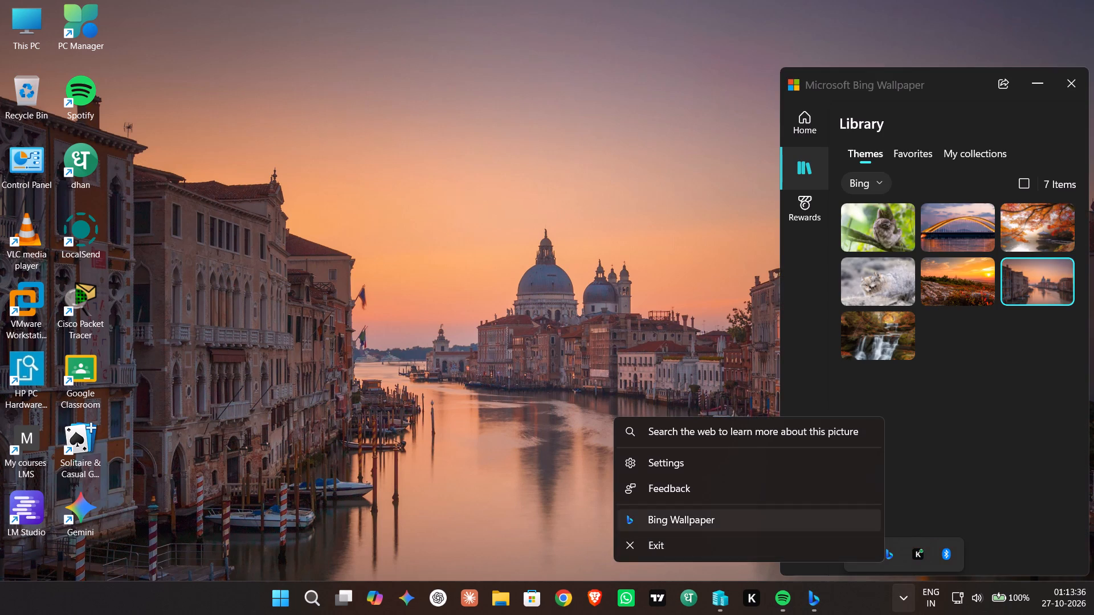
left_click(802, 542)
left_click(893, 604)
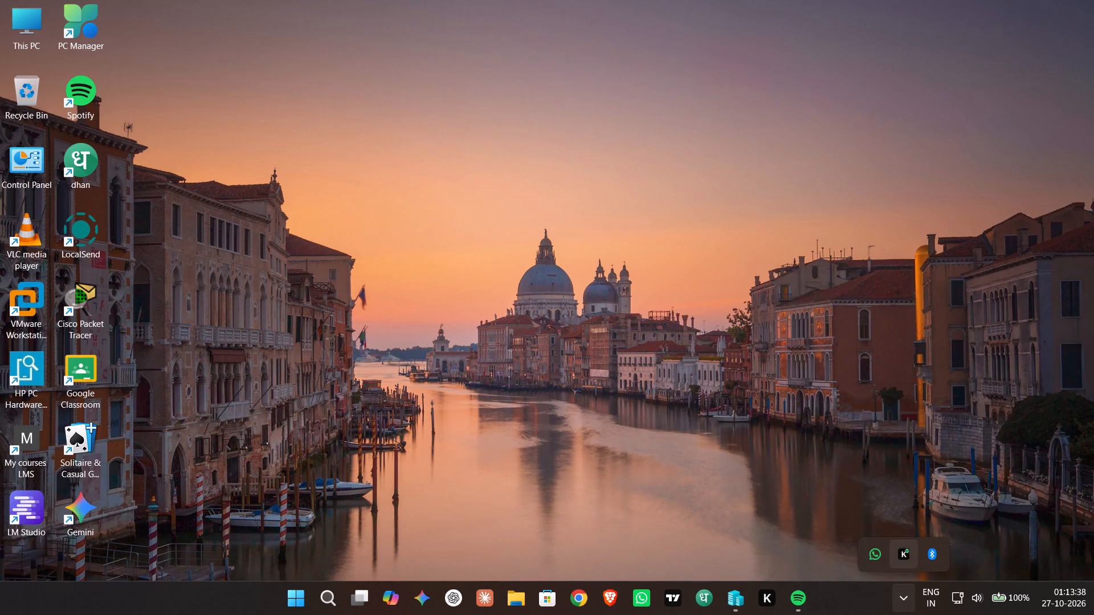
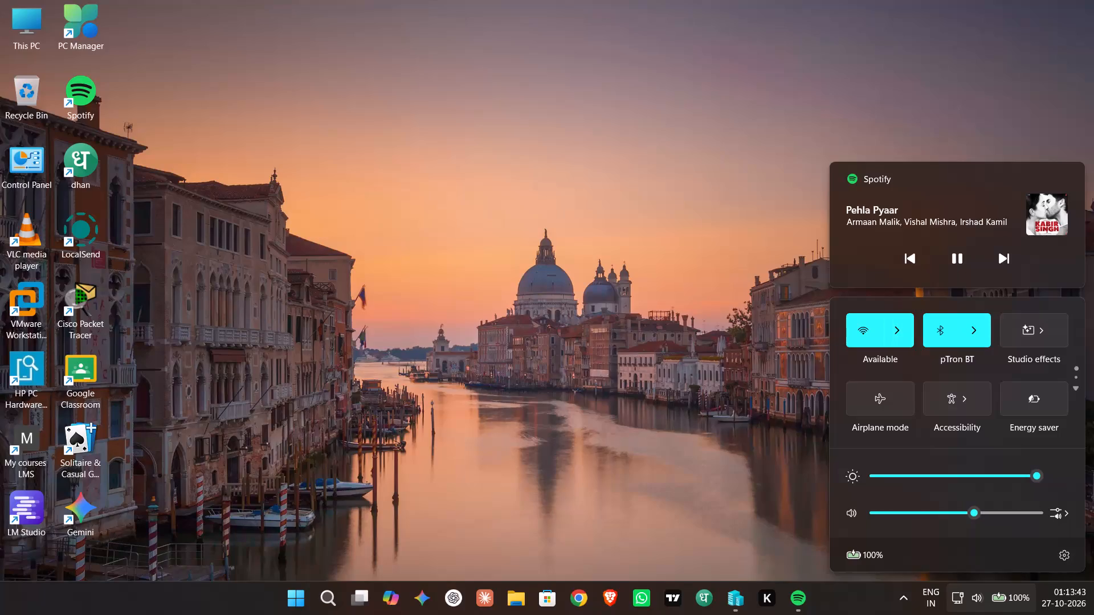
Pause the song playing in Spotify and close the Spotify window.
left_click(964, 261)
left_click(869, 470)
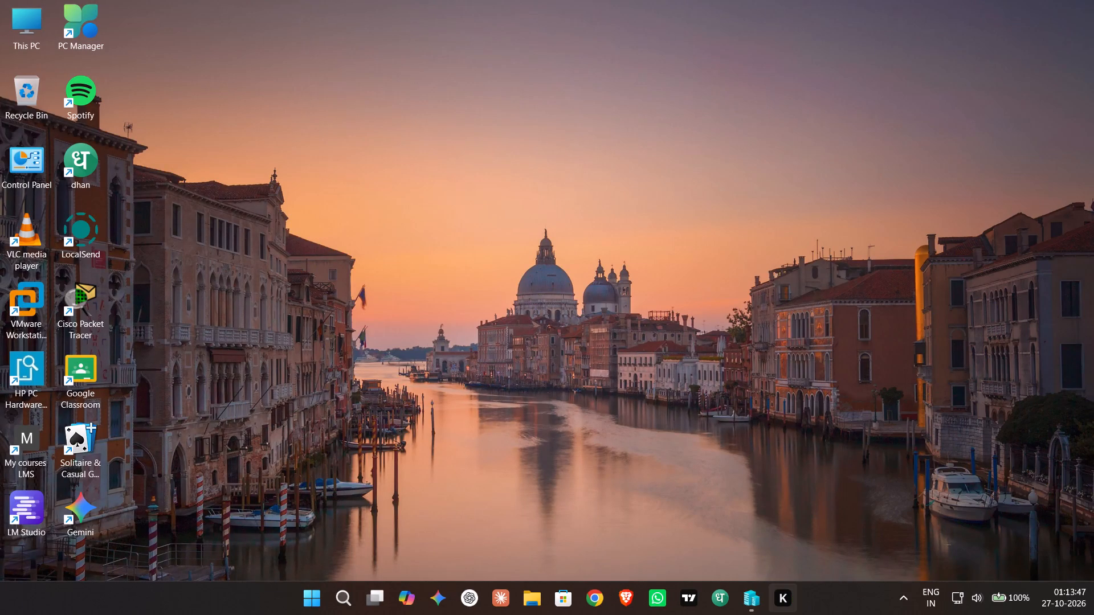
Bring the Hyper-V Manager window back onto the desktop.
left_click(766, 520)
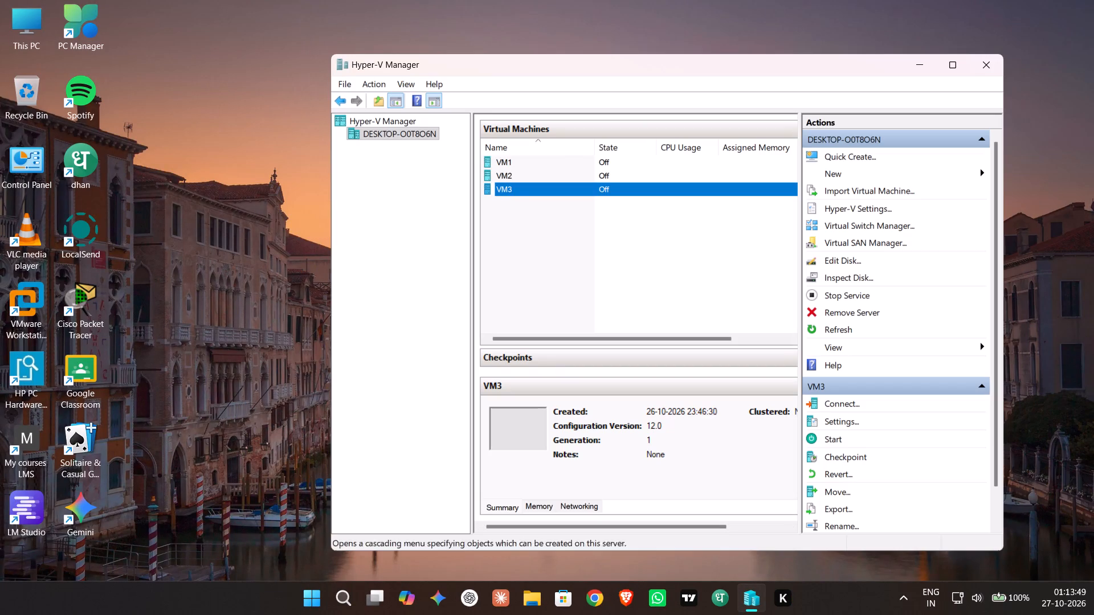
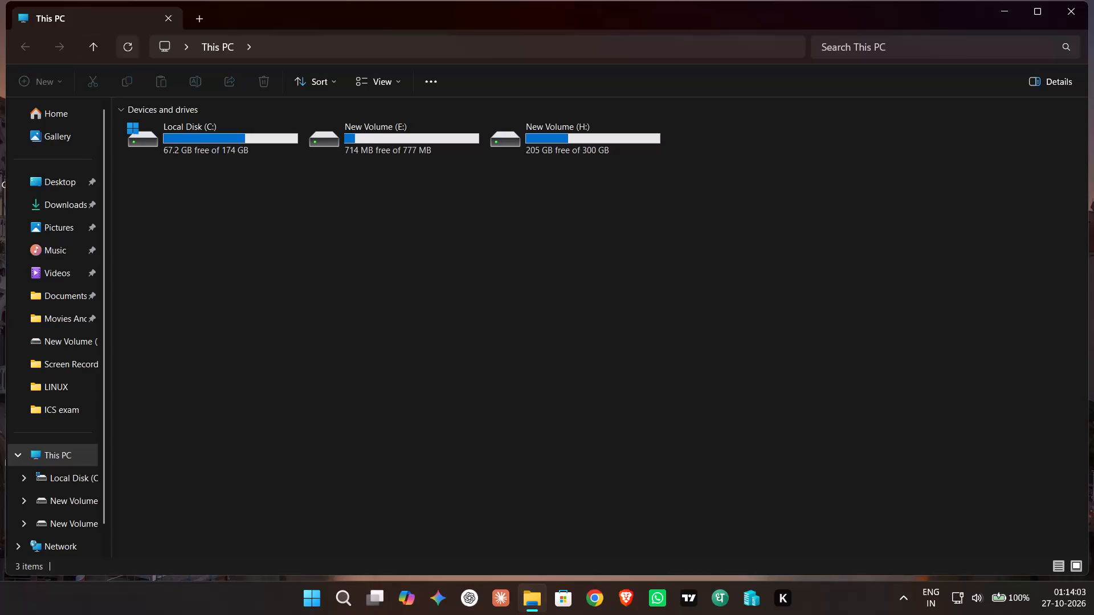
Close the This PC file window on the host computer.
left_click(135, 39)
left_click(1081, 10)
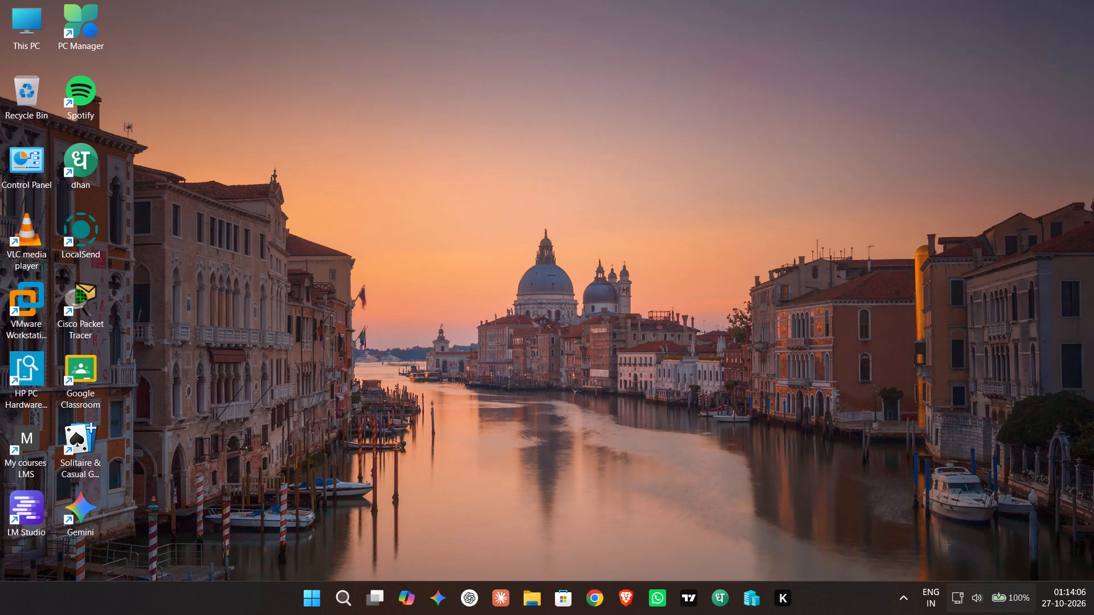
Turn off Wi-Fi and Bluetooth on the host computer and dismiss the quick settings.
left_click(1014, 597)
left_click(857, 328)
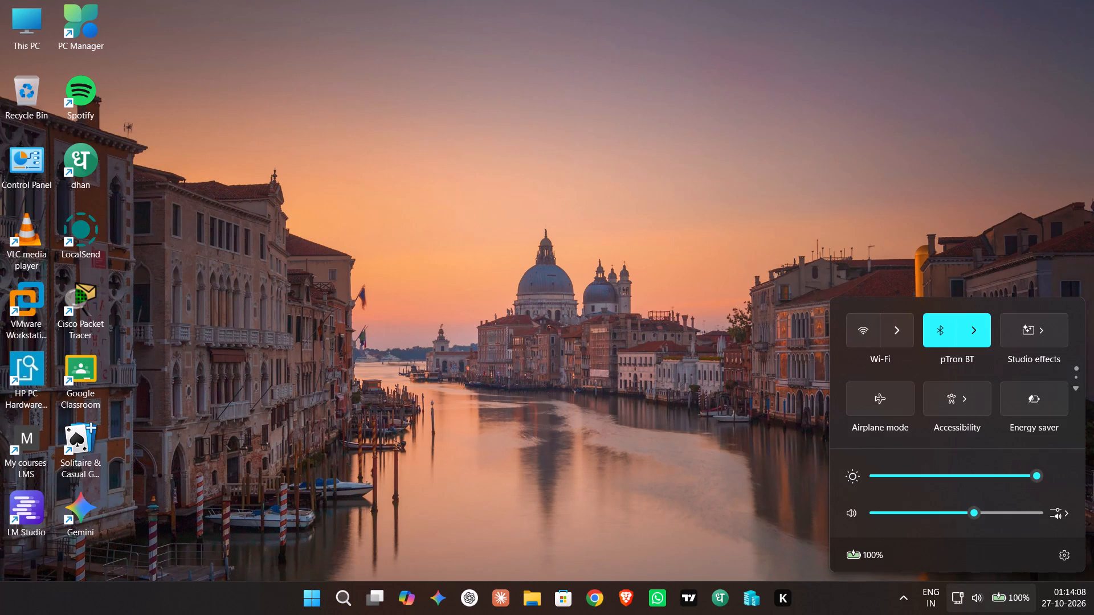
left_click(946, 328)
left_click(902, 209)
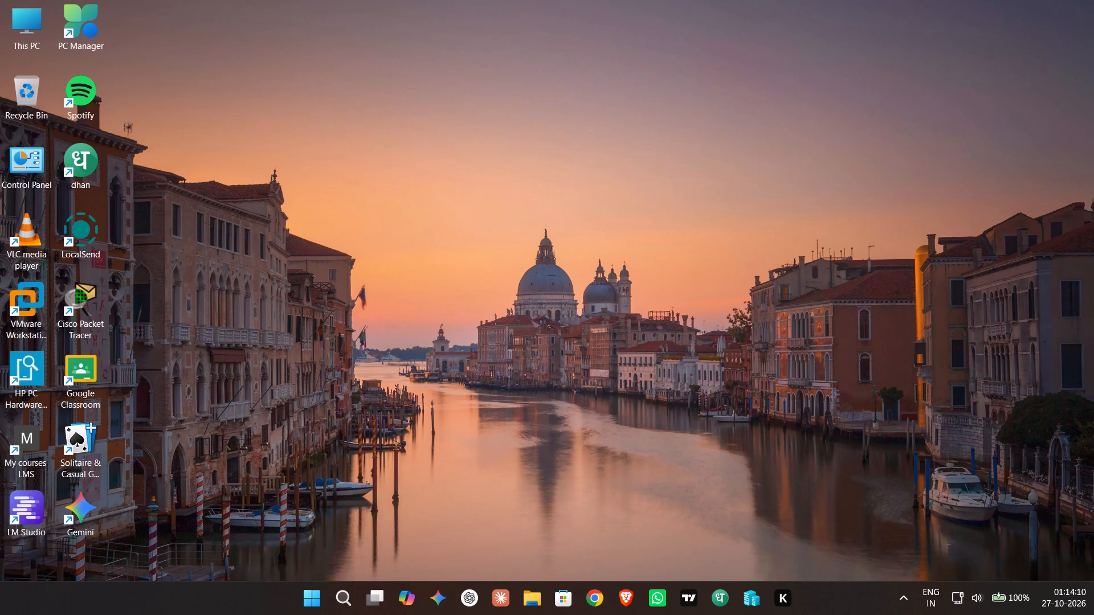
Bring up the host computer's shut down and sign out options.
key("super+x")
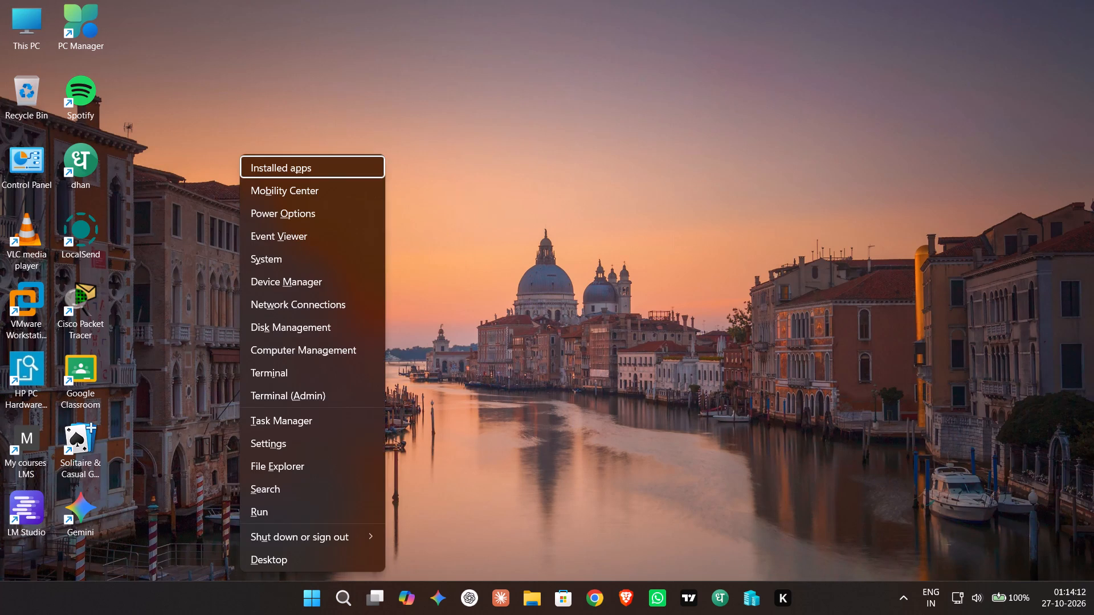